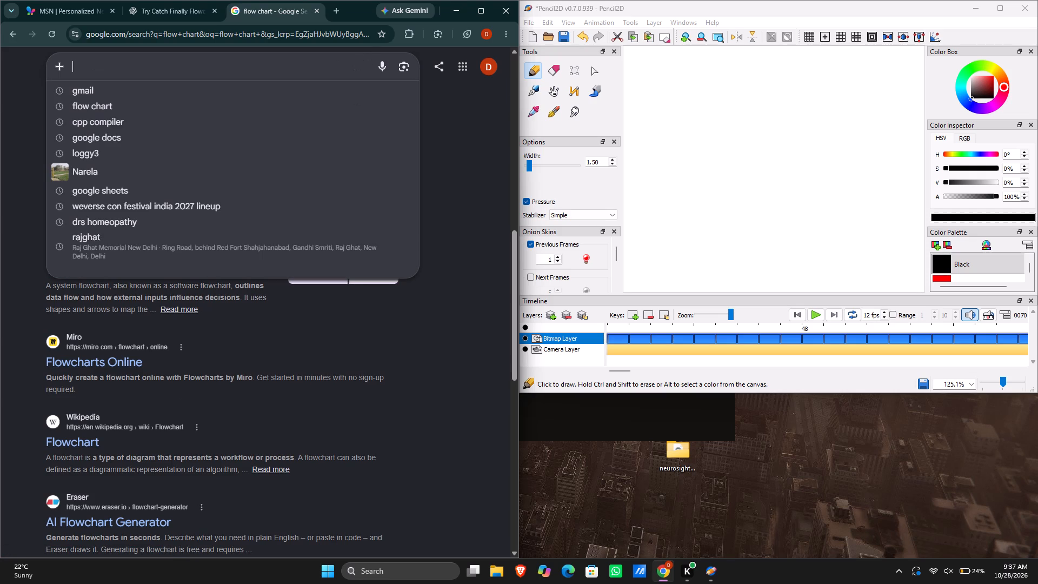
text(figma)
key(space)
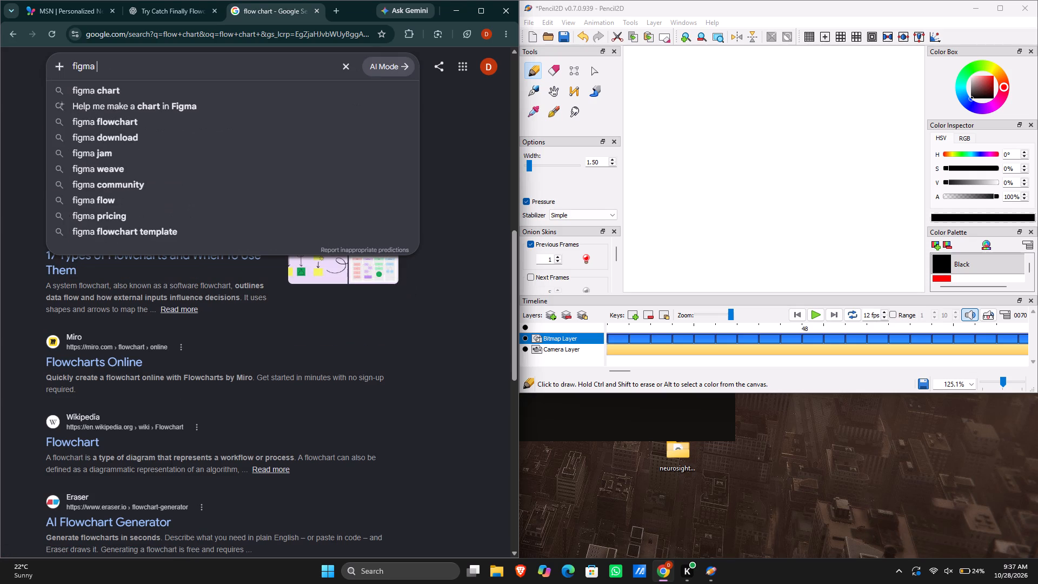
key(Down)
key(Return)
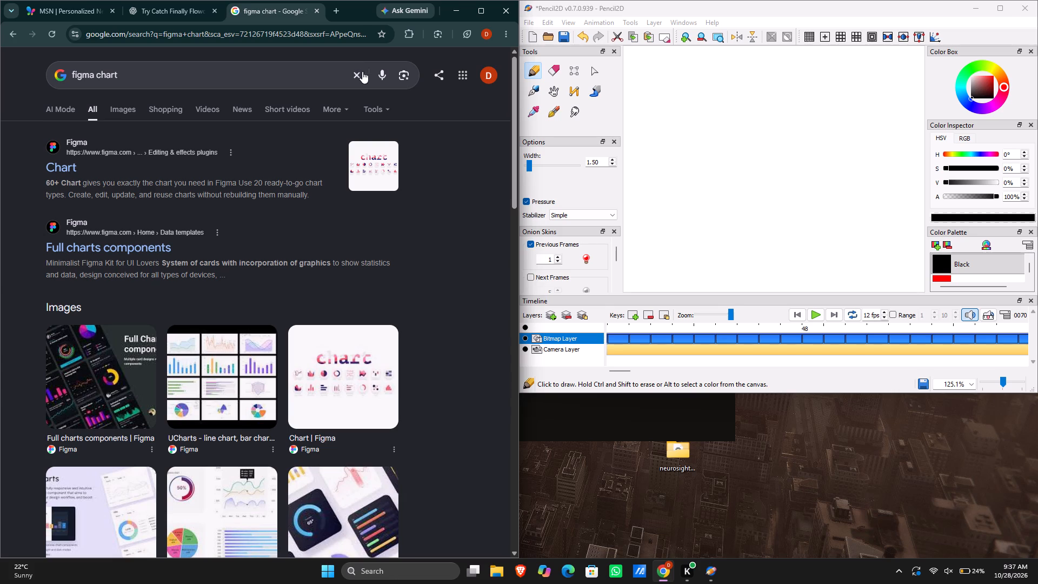
Search the web for "figma" and open the Figma site from the results.
click(304, 74)
key(BackSpace)
key(BackSpace)
key(BackSpace)
key(BackSpace)
key(BackSpace)
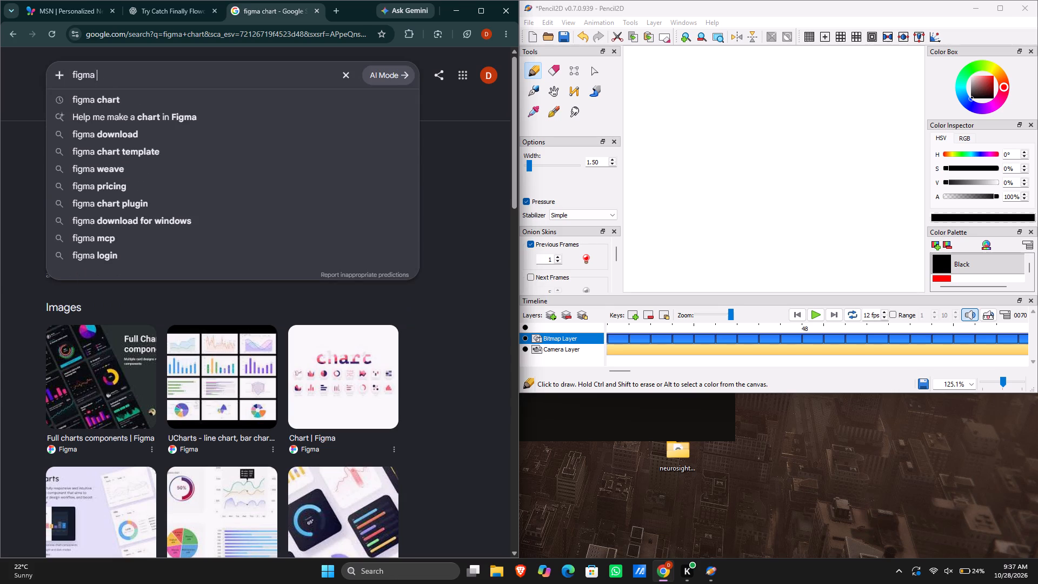
key(Return)
click(180, 165)
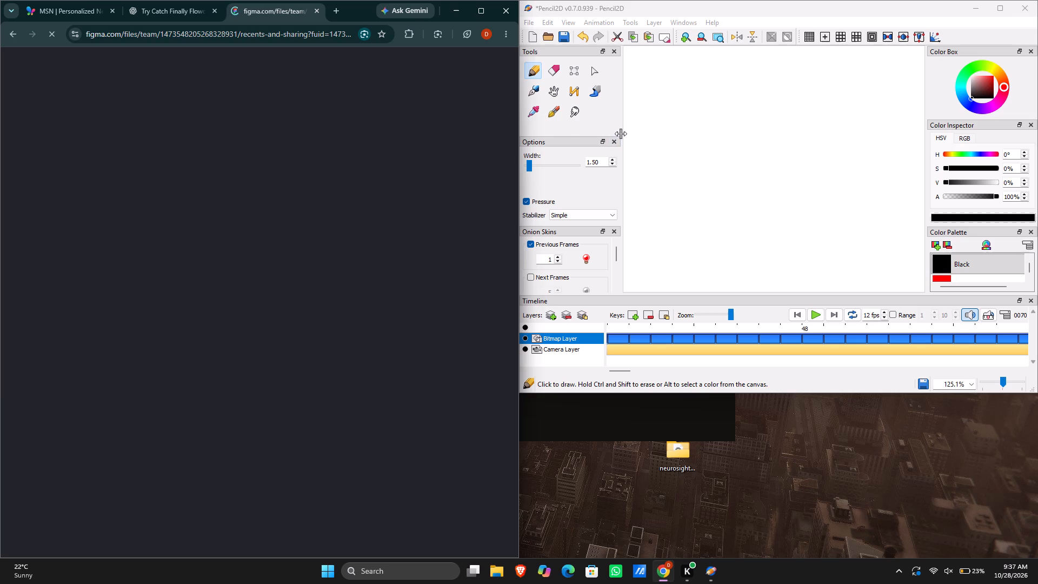
Switch to Pencil2D and play the existing animation from frame 1, stopping at frame 58.
drag(621, 134, 584, 134)
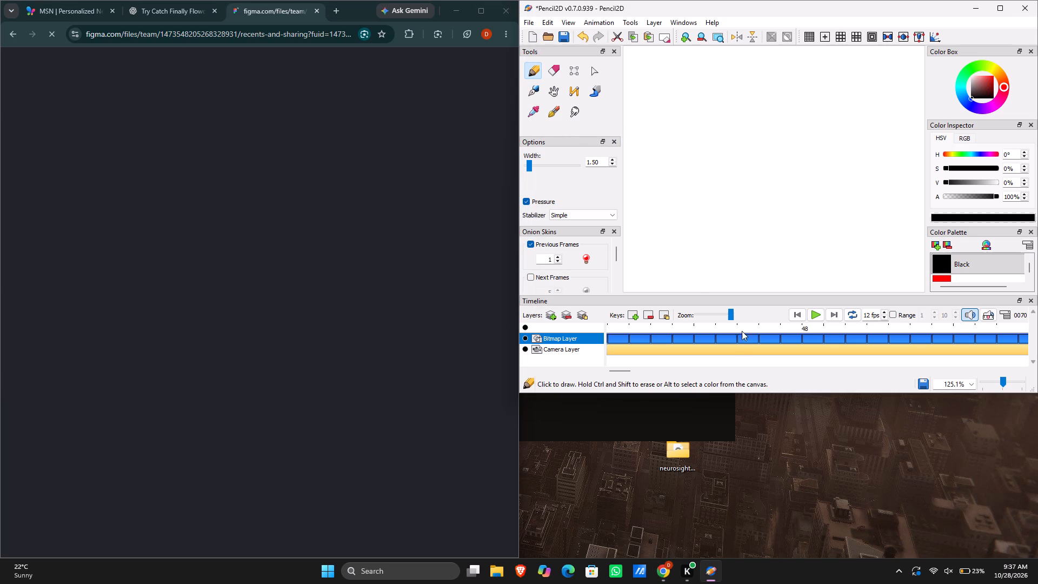
click(731, 341)
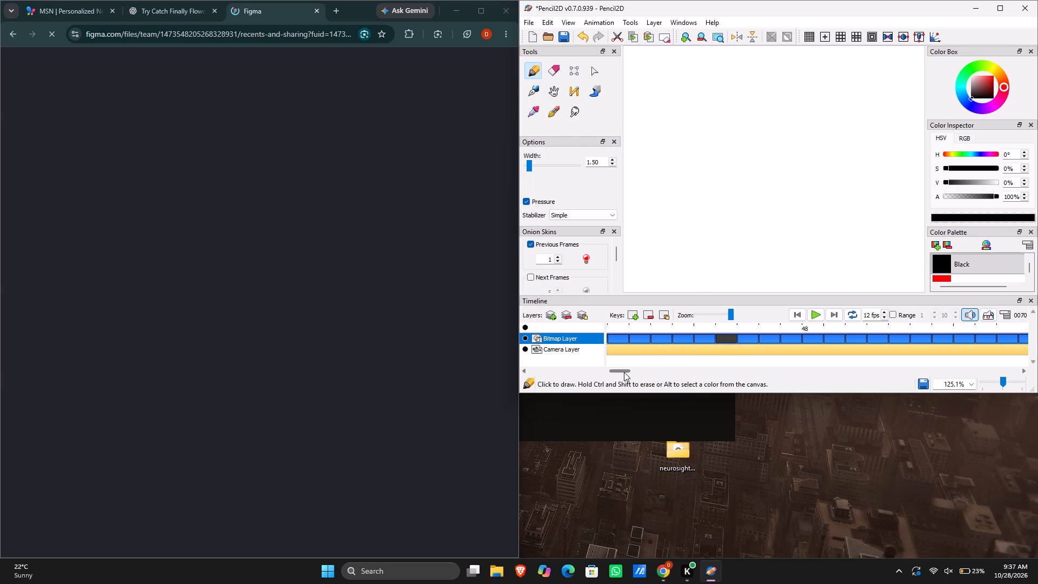
drag(624, 372, 503, 367)
click(617, 327)
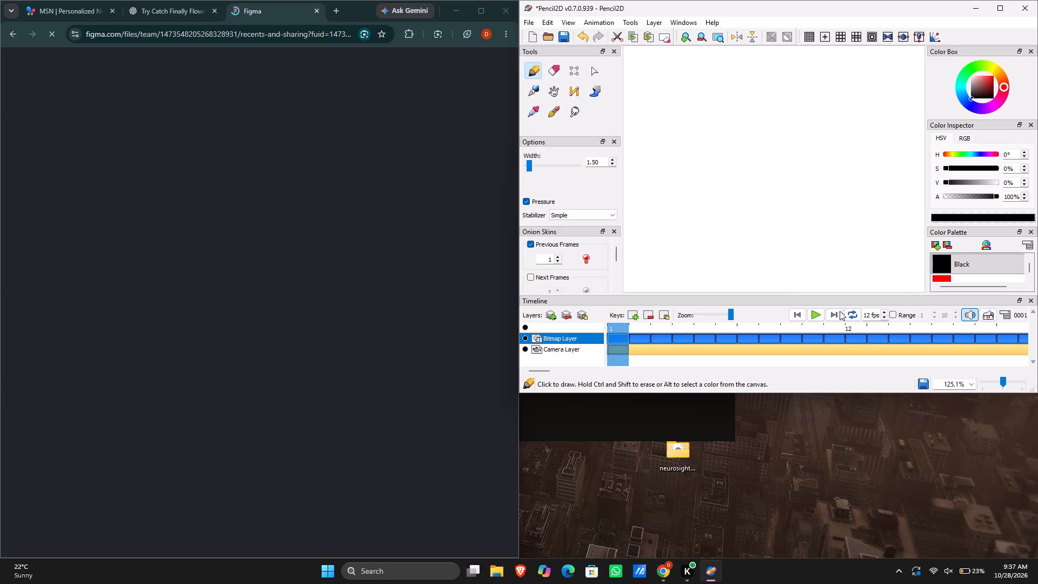
click(814, 314)
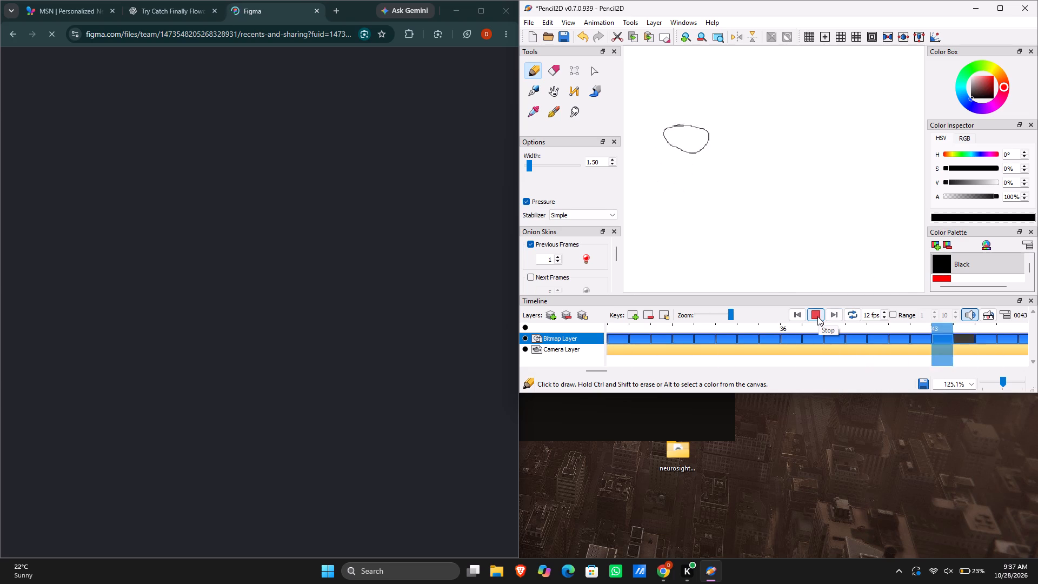
click(817, 316)
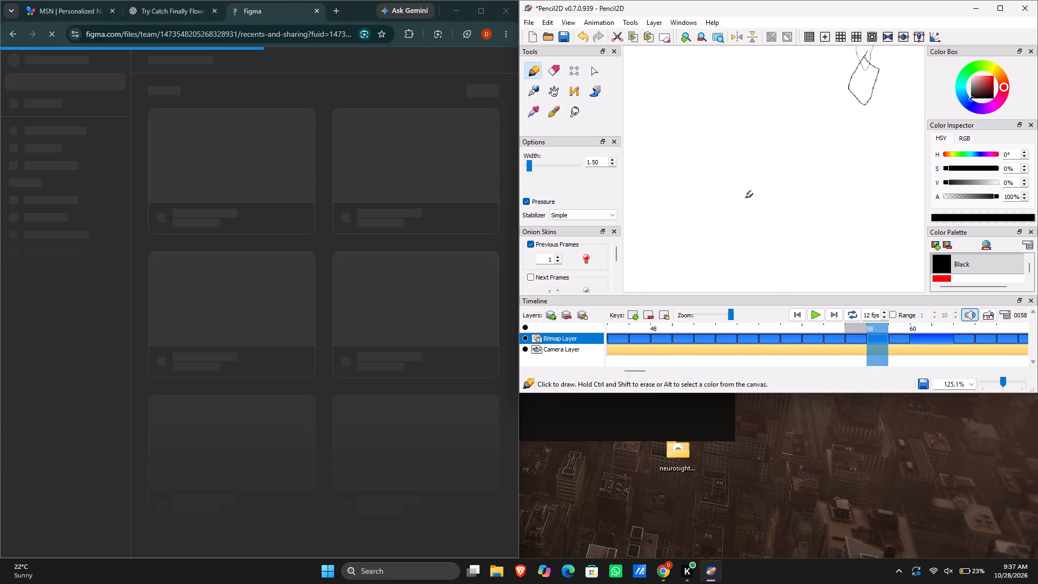
Review the rest of the animation by playing it from frame 58 to frame 70.
ctrl+scroll(744, 198, down, 2)
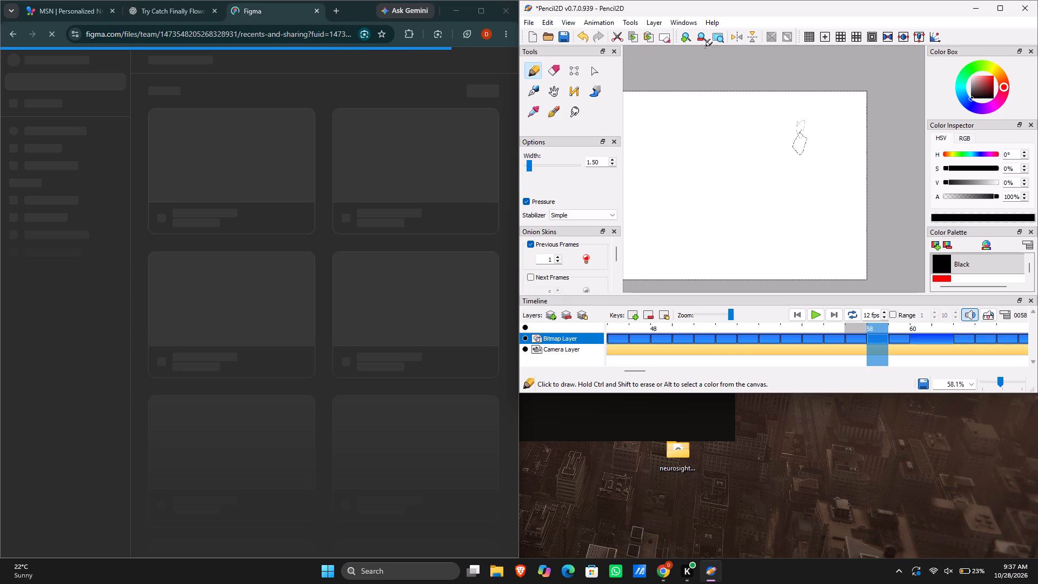
click(716, 41)
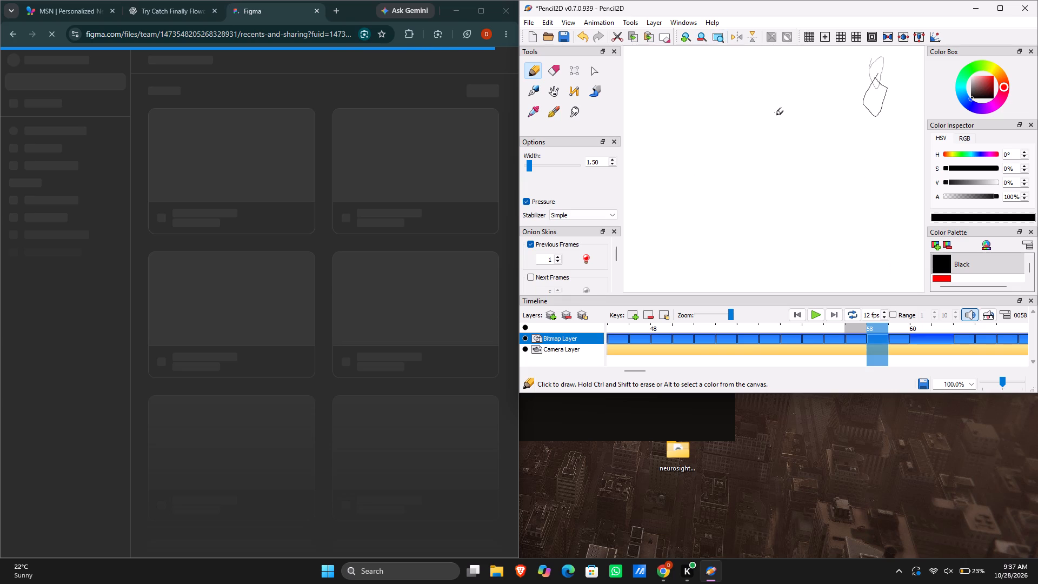
ctrl+scroll(775, 115, down, 2)
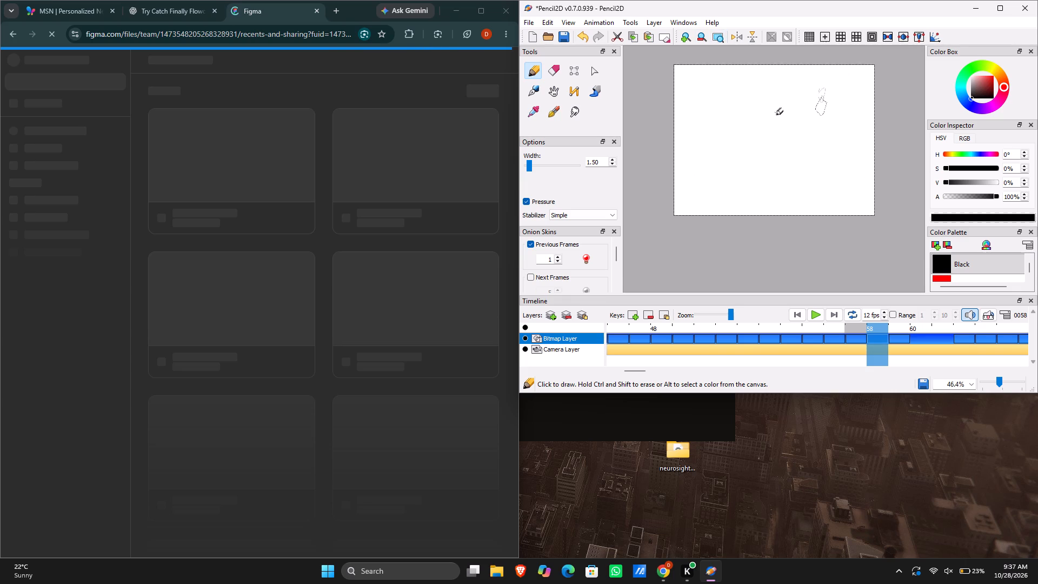
ctrl+scroll(775, 115, up, 1)
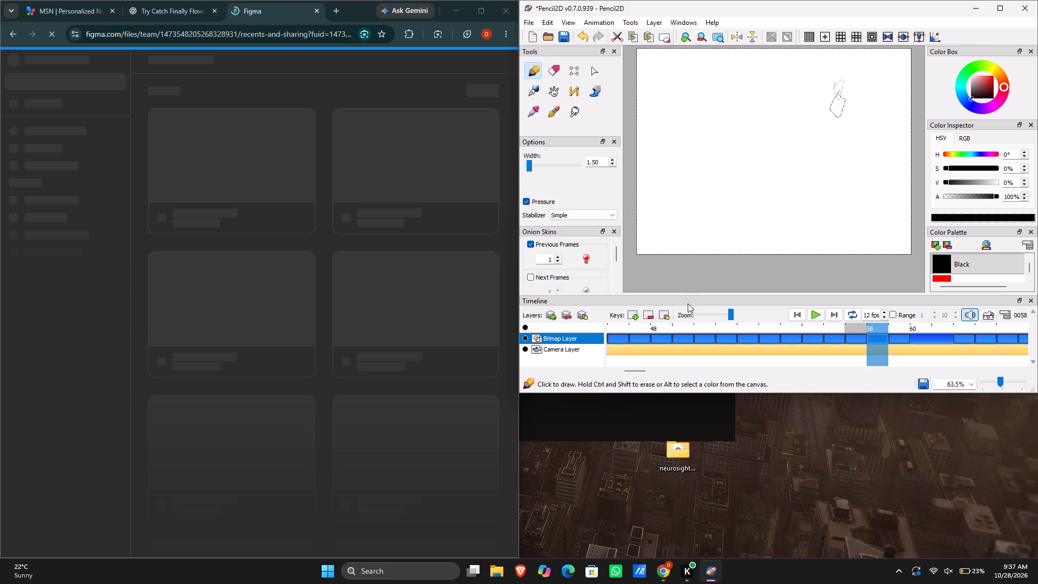
click(813, 311)
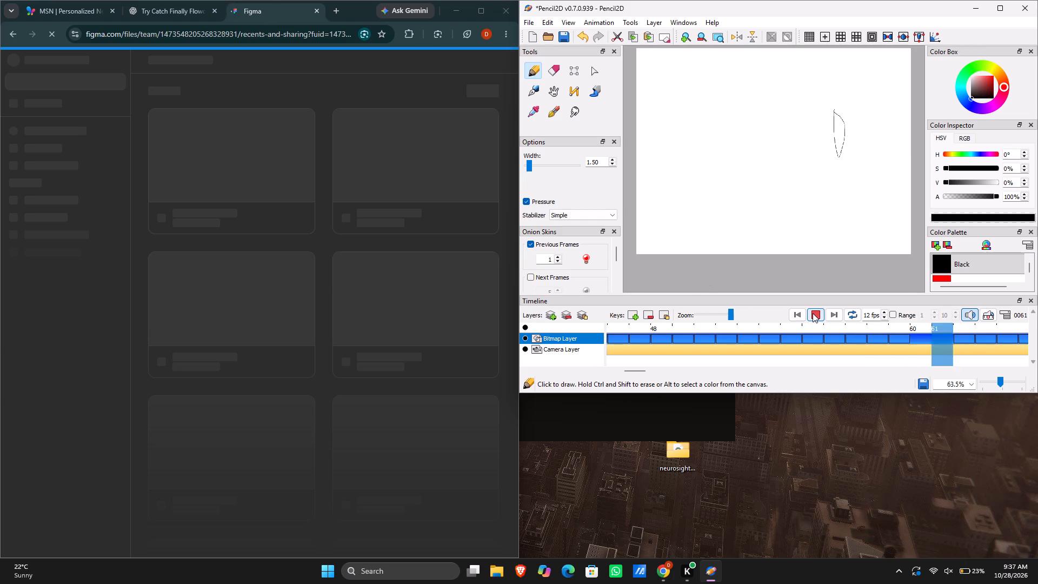
click(813, 313)
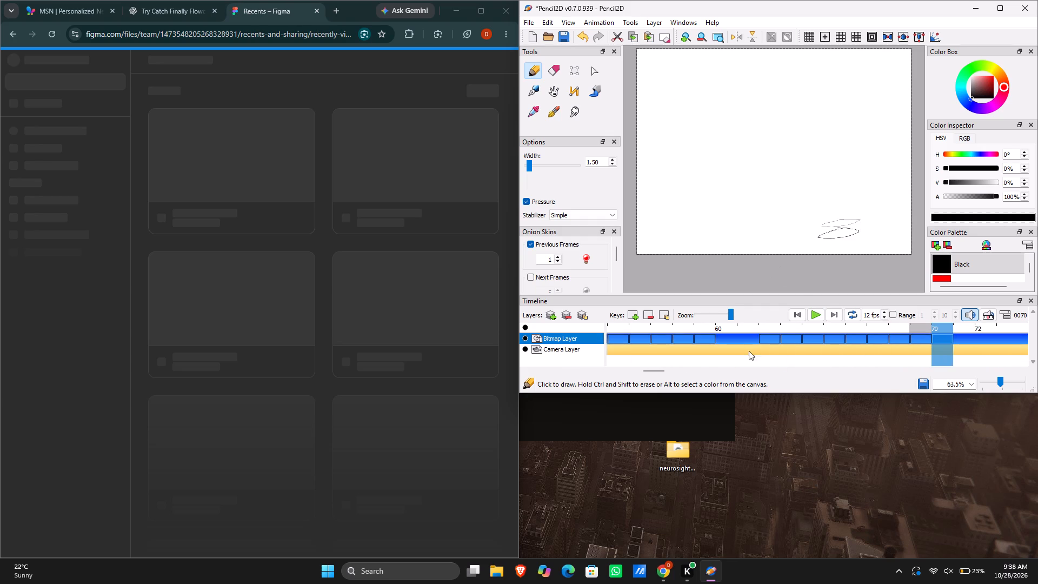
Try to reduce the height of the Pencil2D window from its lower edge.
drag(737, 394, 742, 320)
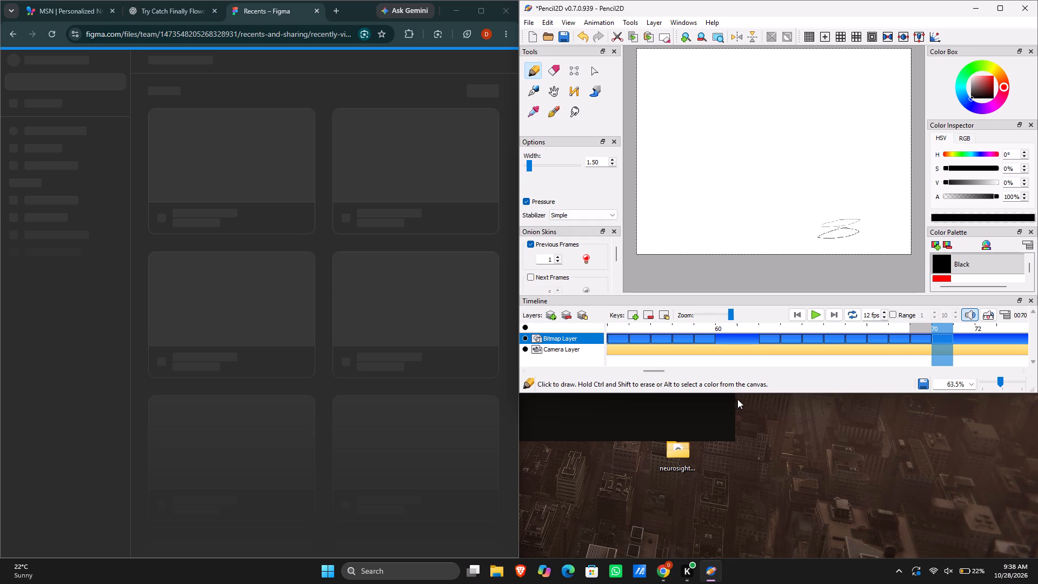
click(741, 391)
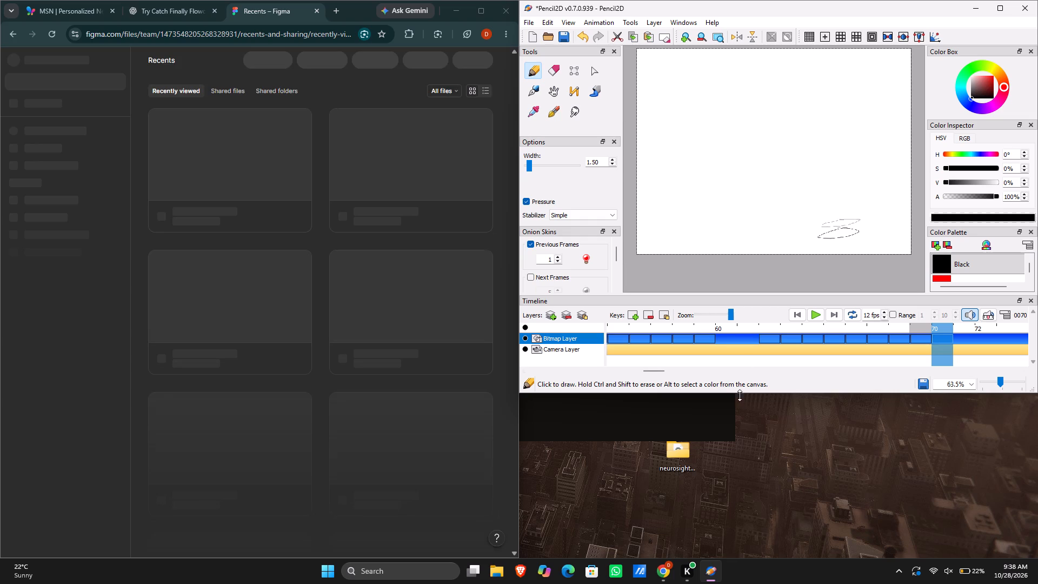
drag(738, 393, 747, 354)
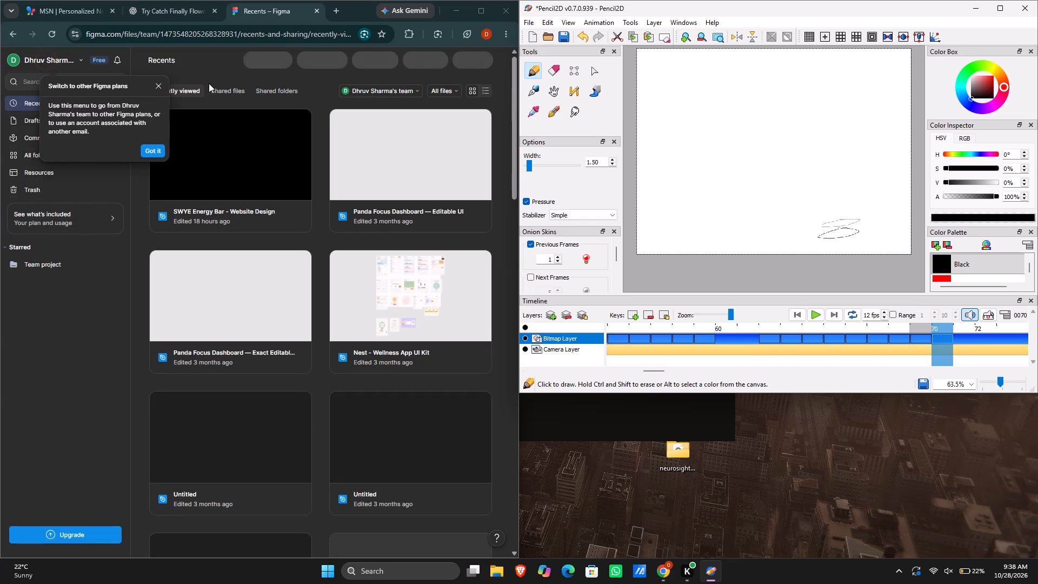
Switch to Figma in the browser, dismiss the onboarding tips and create a new FigJam board.
click(146, 150)
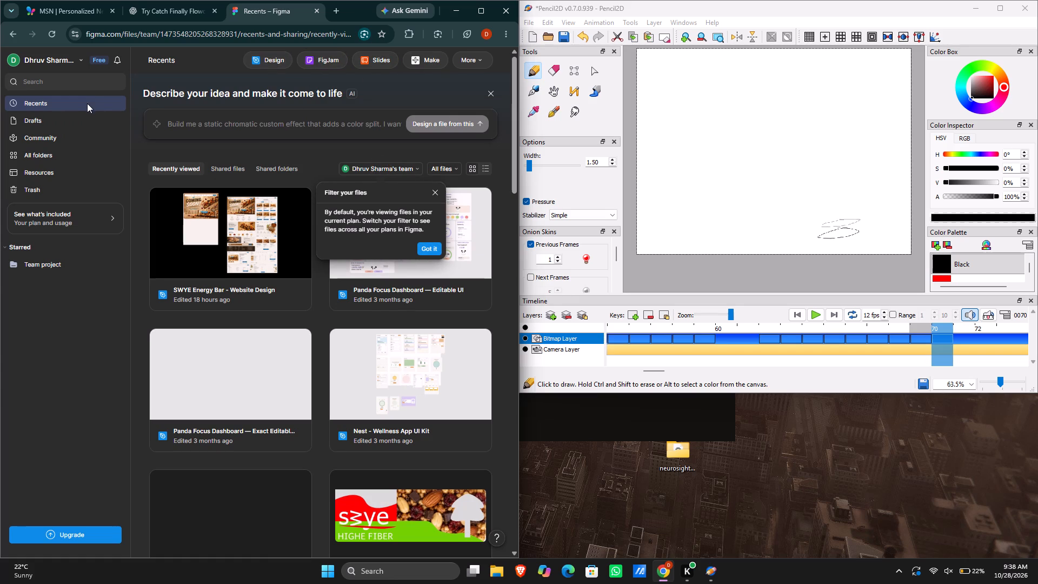
click(432, 191)
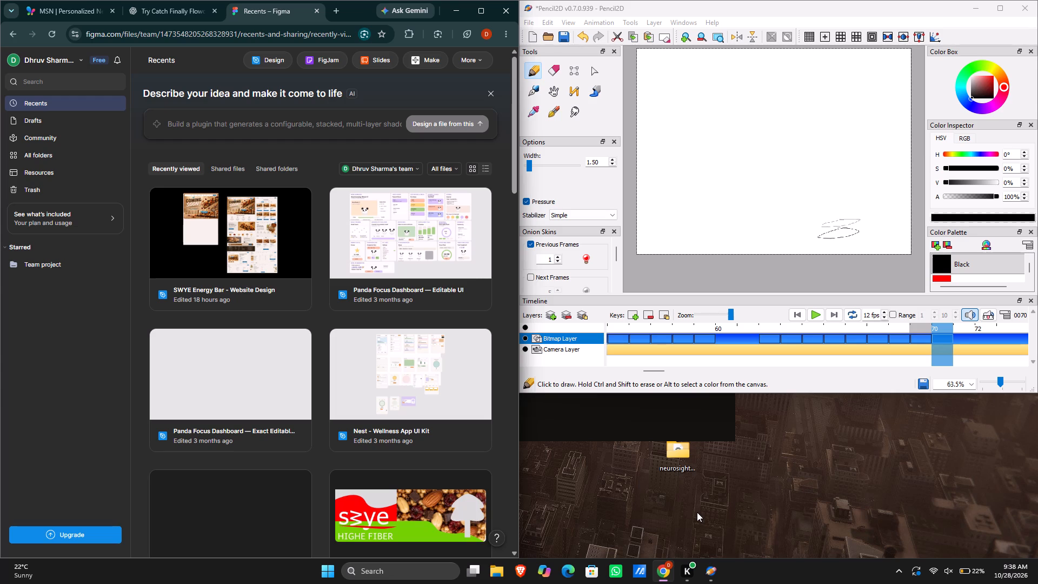
click(484, 51)
click(470, 65)
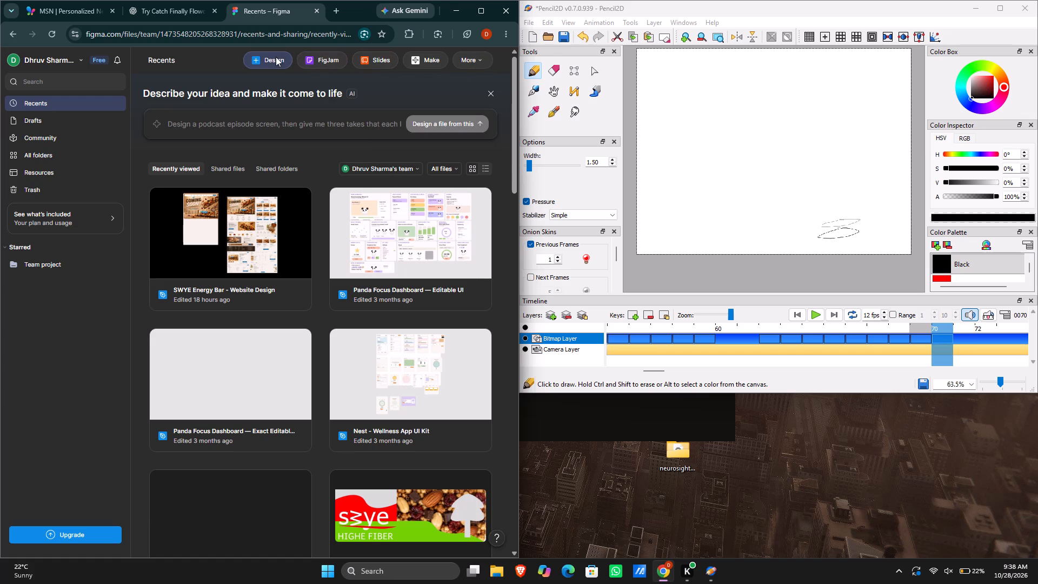
click(311, 64)
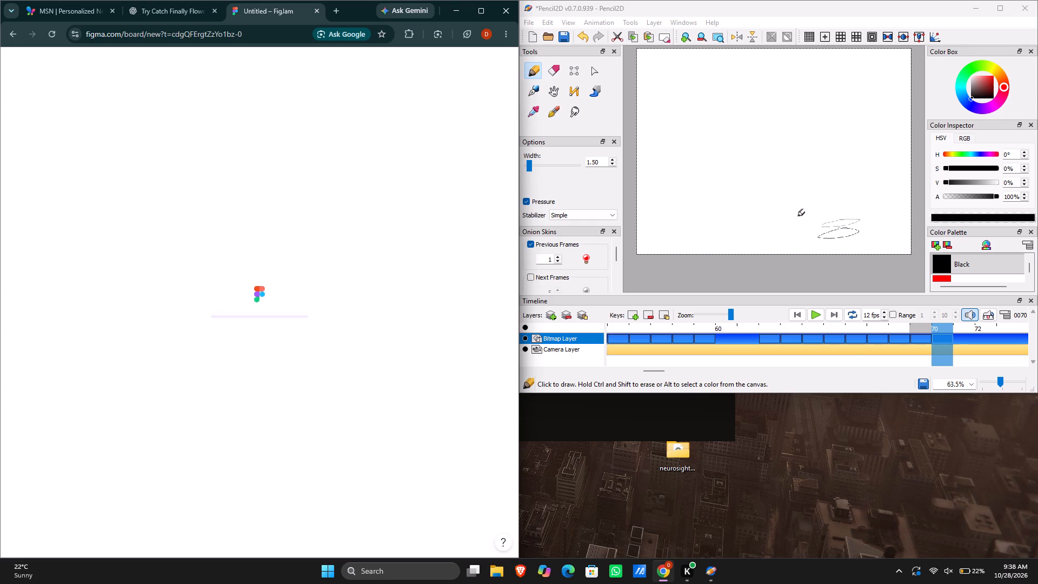
Switch to Pencil2D, detach its window from the snapped layout and resize it to sit slightly narrower beside the browser.
drag(727, 9, 724, 36)
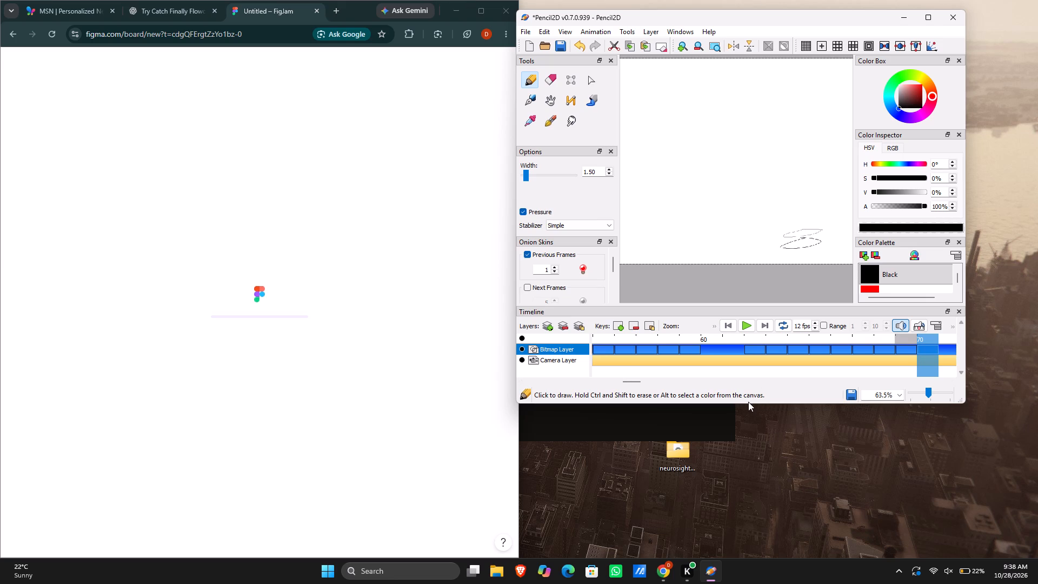
drag(741, 405, 745, 334)
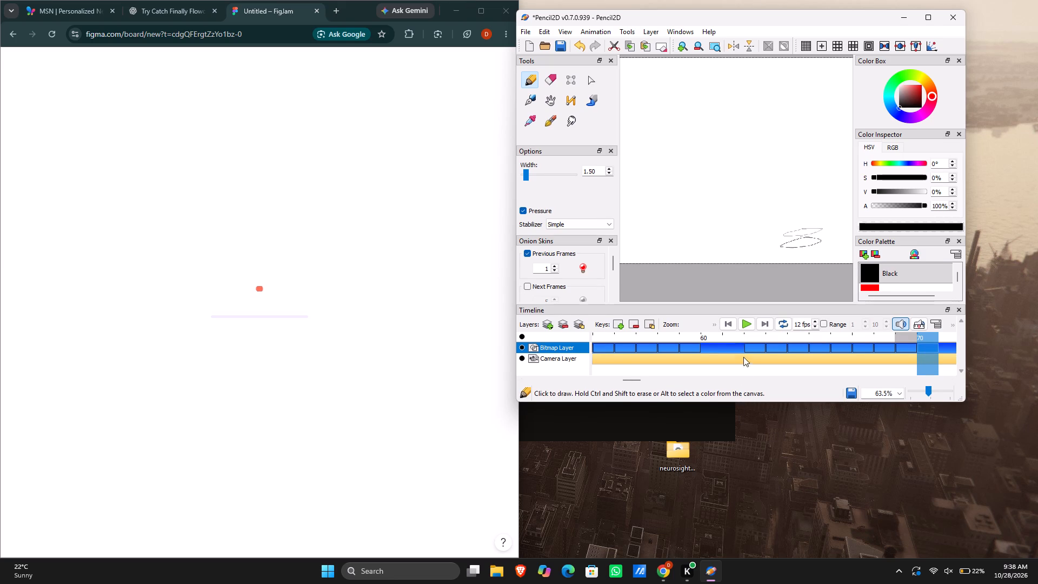
drag(729, 10, 726, 72)
drag(966, 129, 773, 151)
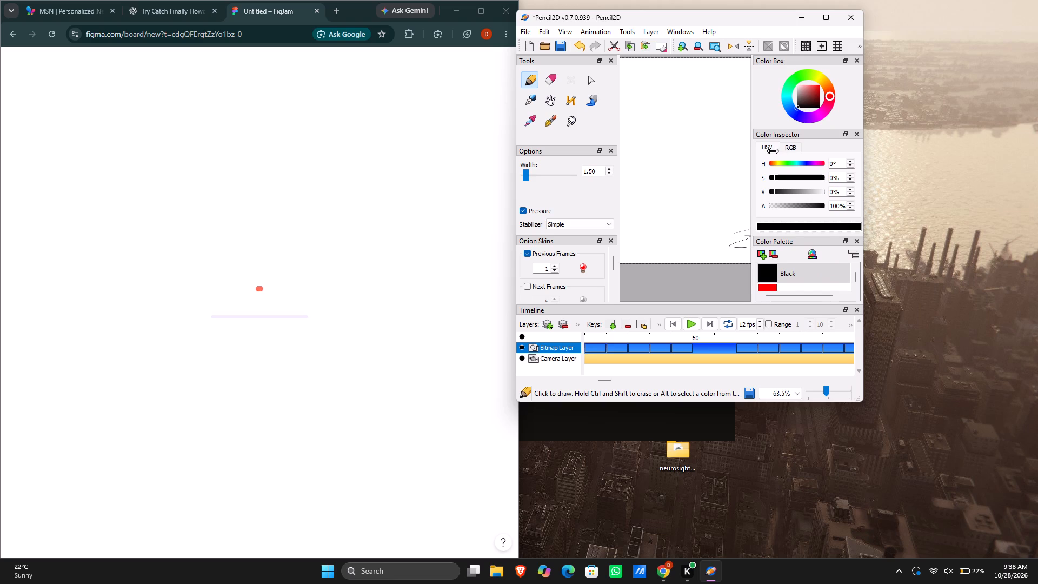
drag(773, 151, 914, 138)
drag(922, 138, 1024, 143)
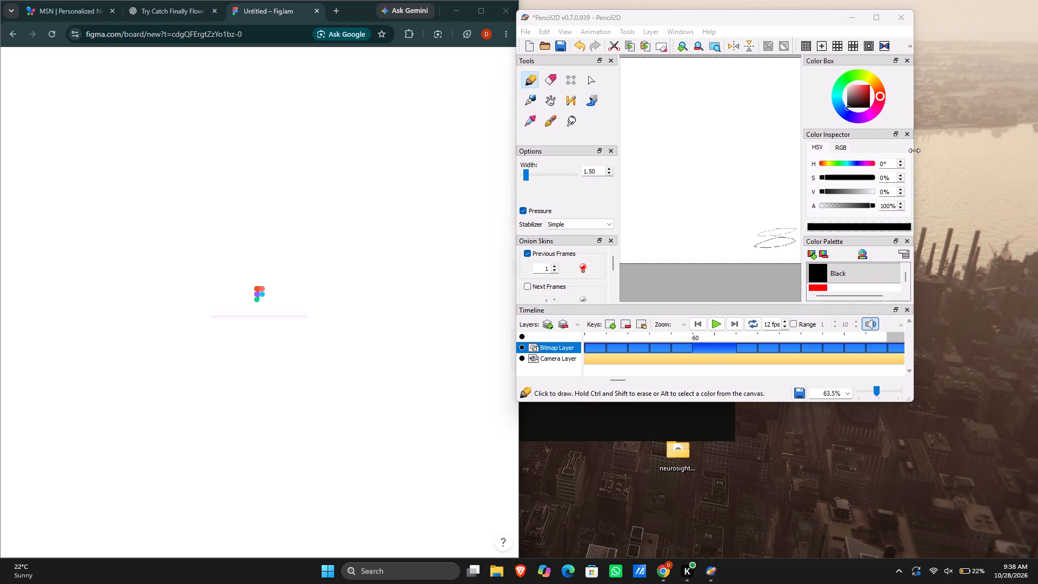
drag(914, 150, 1001, 160)
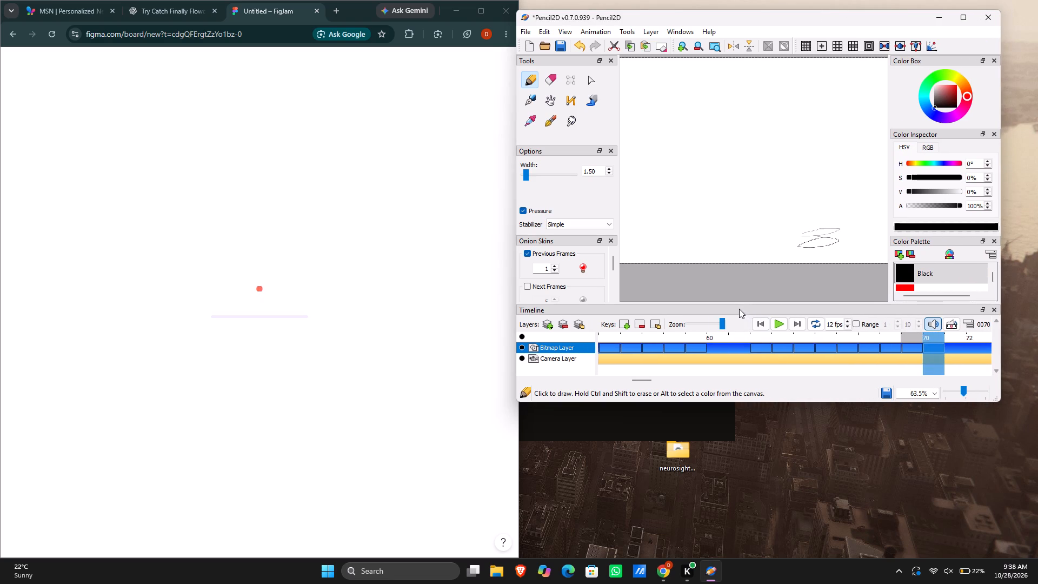
drag(733, 302, 726, 342)
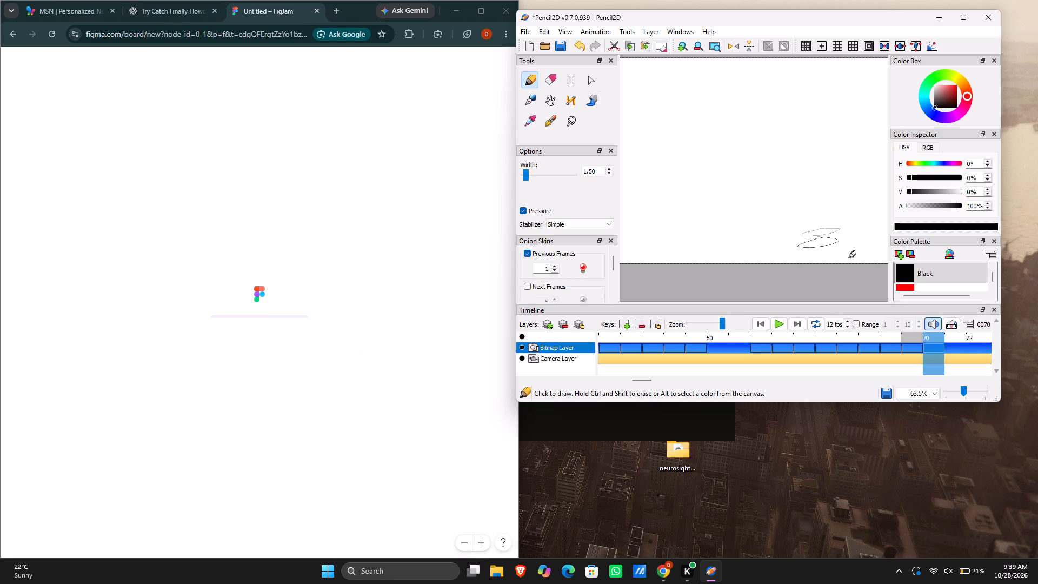
Replay the existing animation in Pencil2D to review it.
click(780, 324)
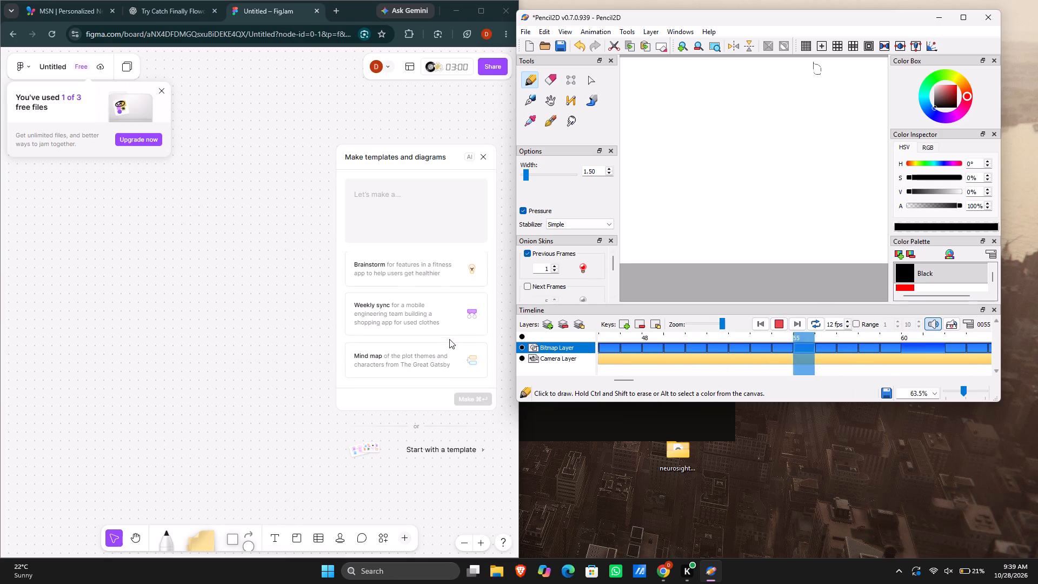
Switch to the FigJam board and close the template-and-diagram generator and the free-files notice.
click(484, 155)
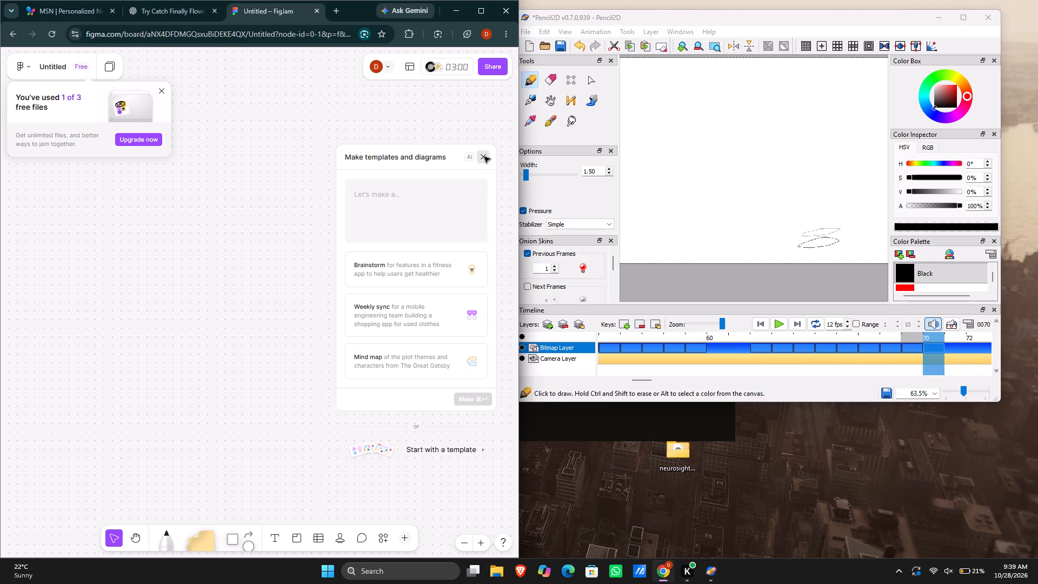
click(163, 94)
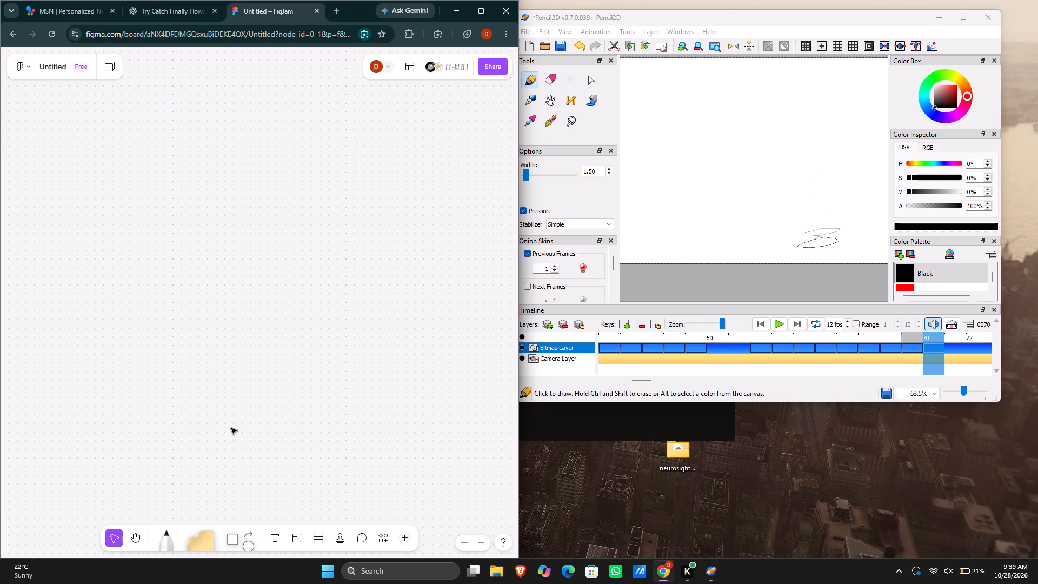
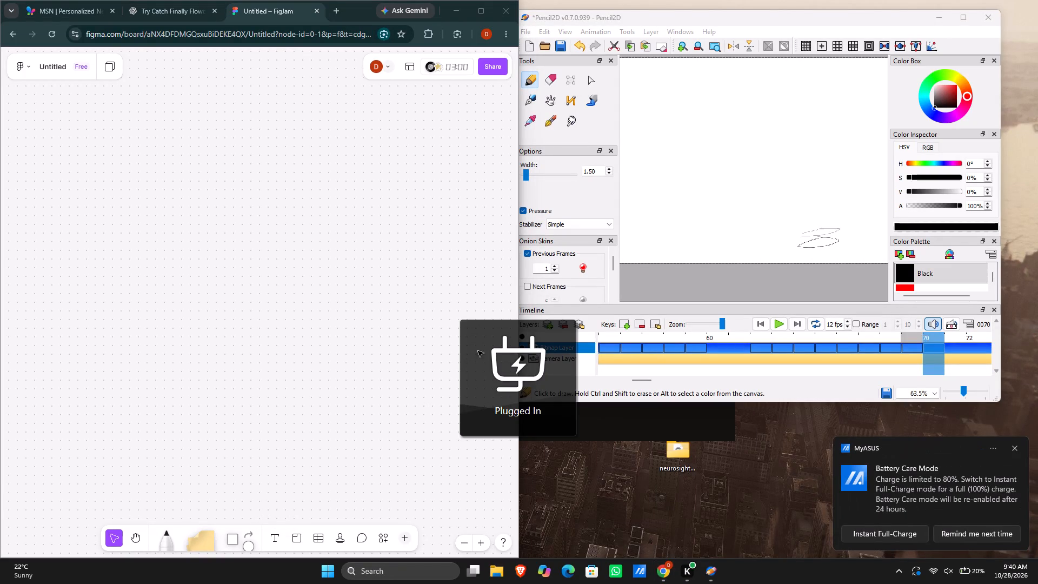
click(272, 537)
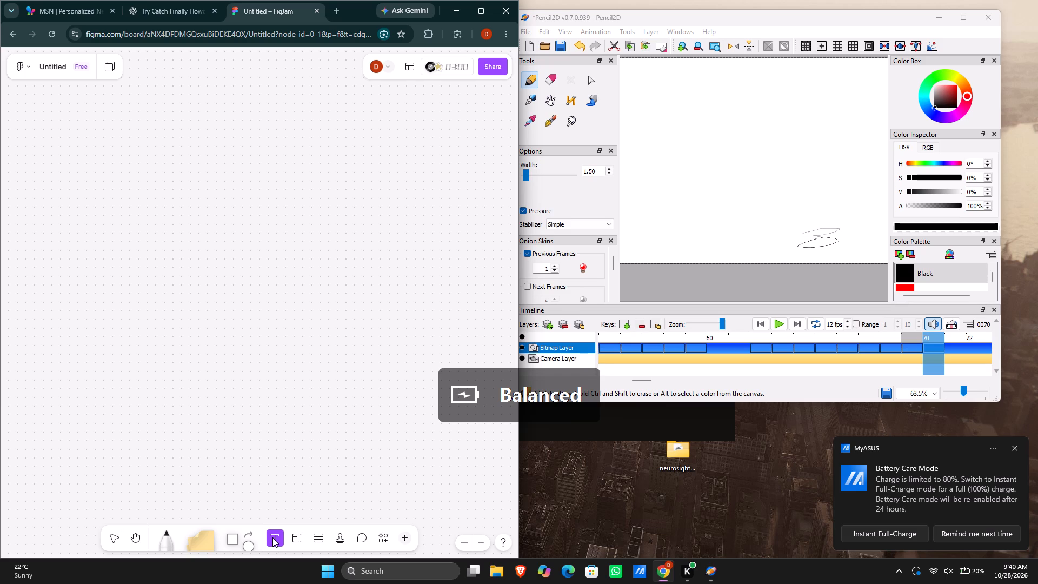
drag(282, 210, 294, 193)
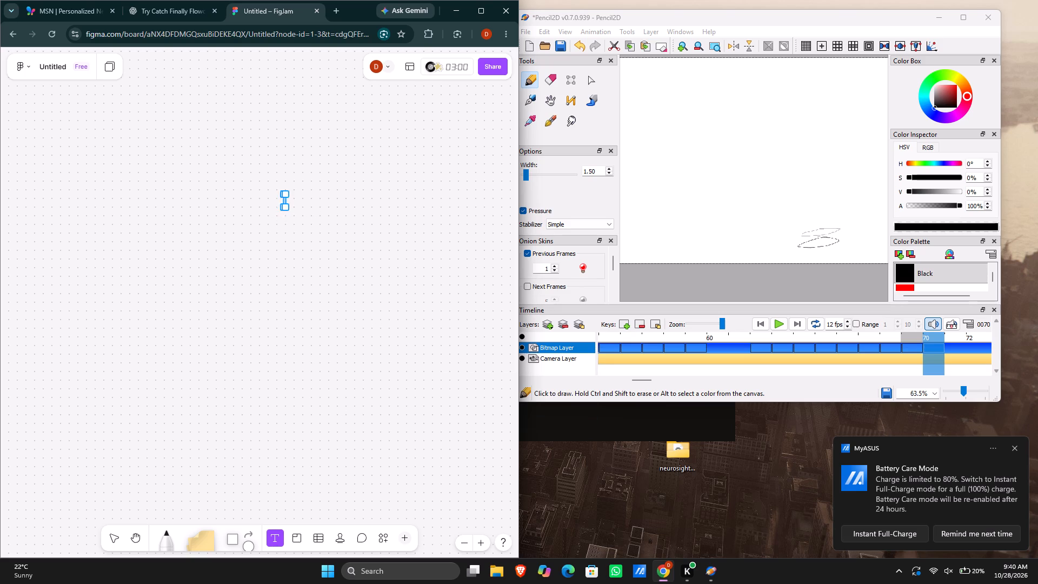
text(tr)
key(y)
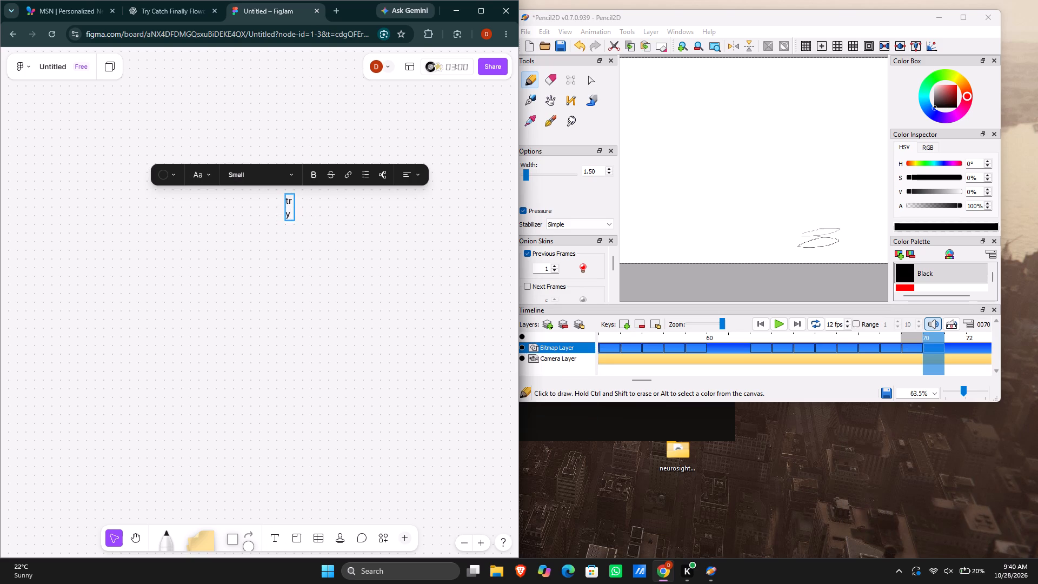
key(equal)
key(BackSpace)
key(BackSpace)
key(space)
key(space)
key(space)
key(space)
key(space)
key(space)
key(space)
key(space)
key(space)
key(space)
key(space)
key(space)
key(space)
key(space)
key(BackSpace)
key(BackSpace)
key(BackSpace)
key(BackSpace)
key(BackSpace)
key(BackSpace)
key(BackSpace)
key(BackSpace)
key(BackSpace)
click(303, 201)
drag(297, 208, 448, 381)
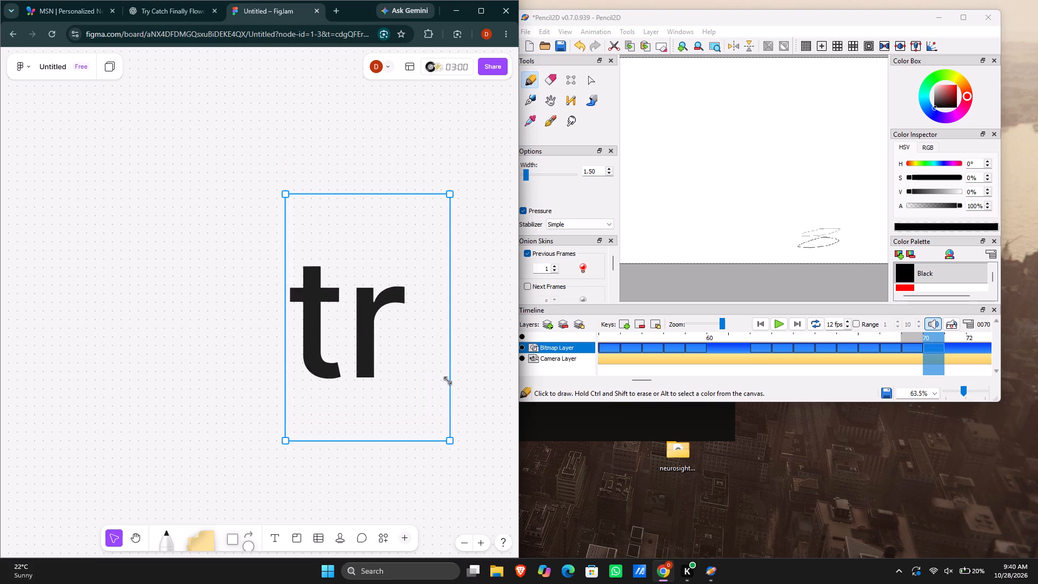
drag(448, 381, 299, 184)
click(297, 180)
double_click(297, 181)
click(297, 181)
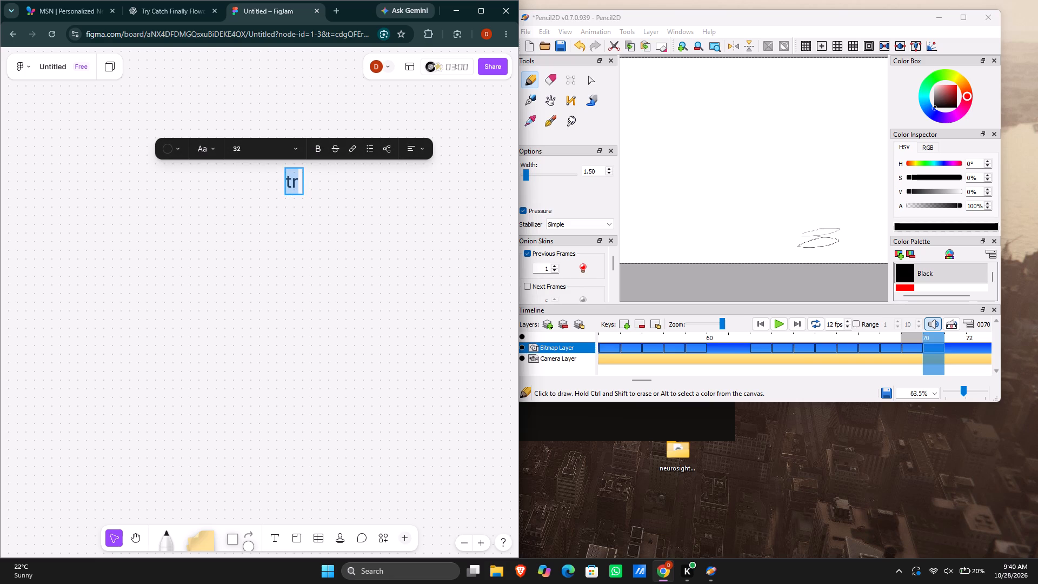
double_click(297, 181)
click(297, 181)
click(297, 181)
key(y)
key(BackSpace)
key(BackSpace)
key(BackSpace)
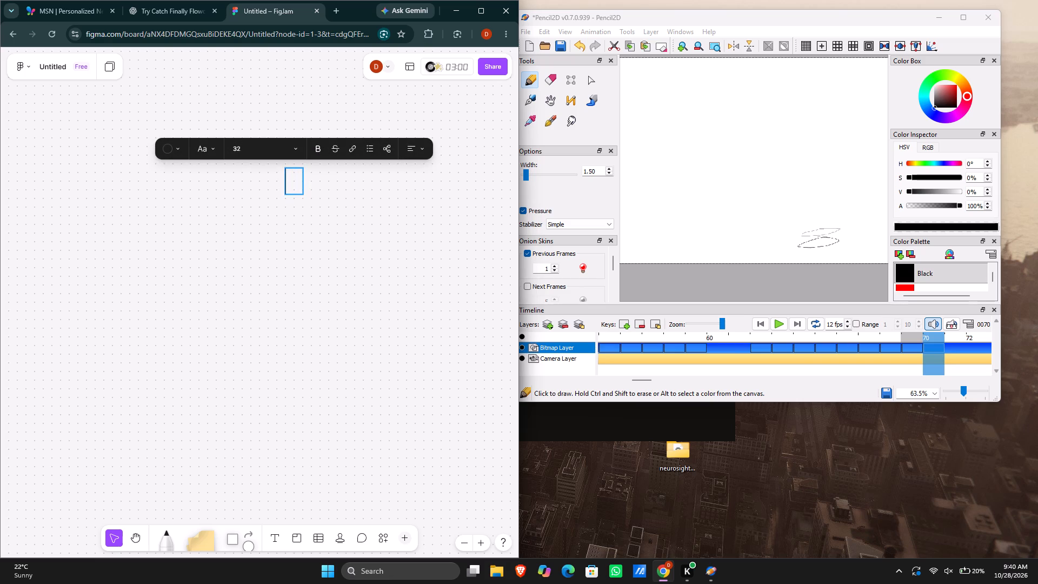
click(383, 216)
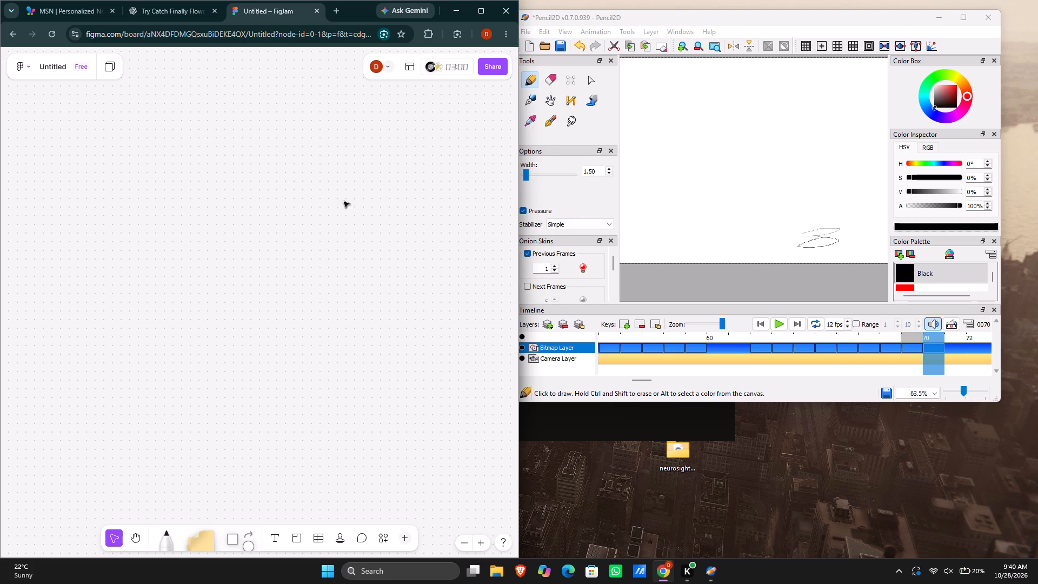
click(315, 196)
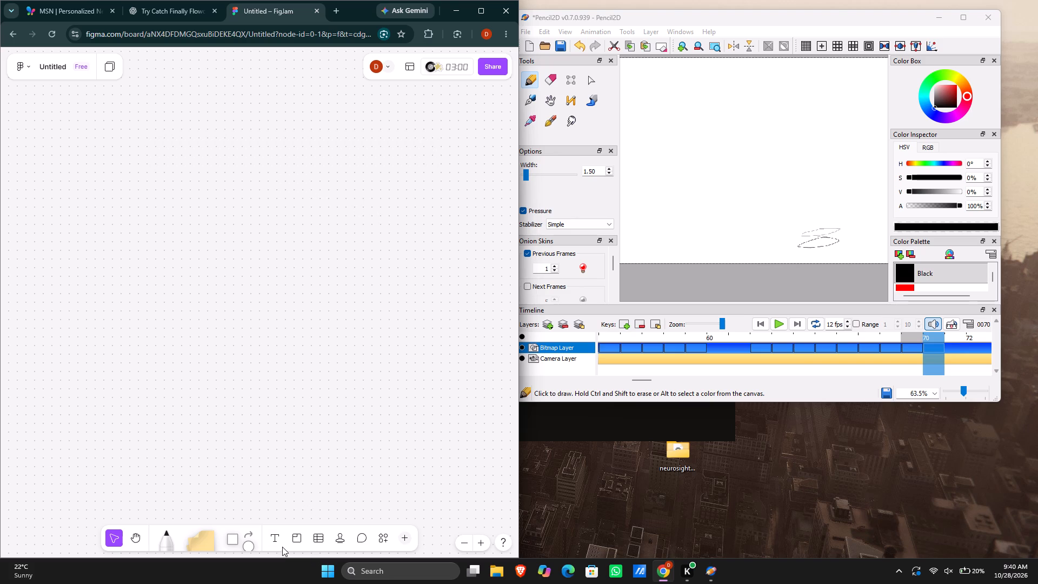
Add a wide text box across the upper part of the FigJam board and enter "try{" as its first line.
click(278, 545)
drag(108, 187, 377, 320)
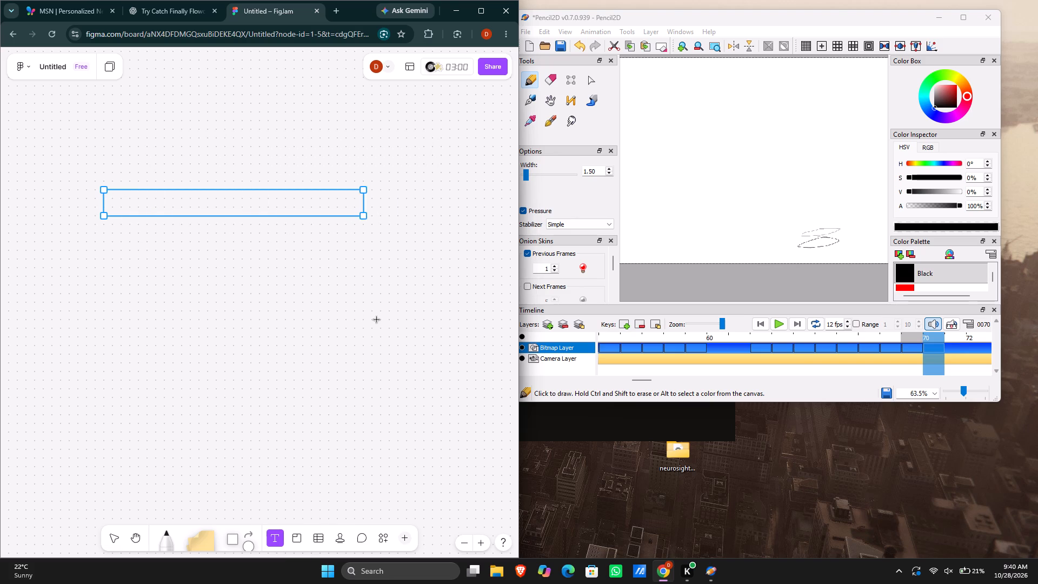
drag(377, 320, 477, 427)
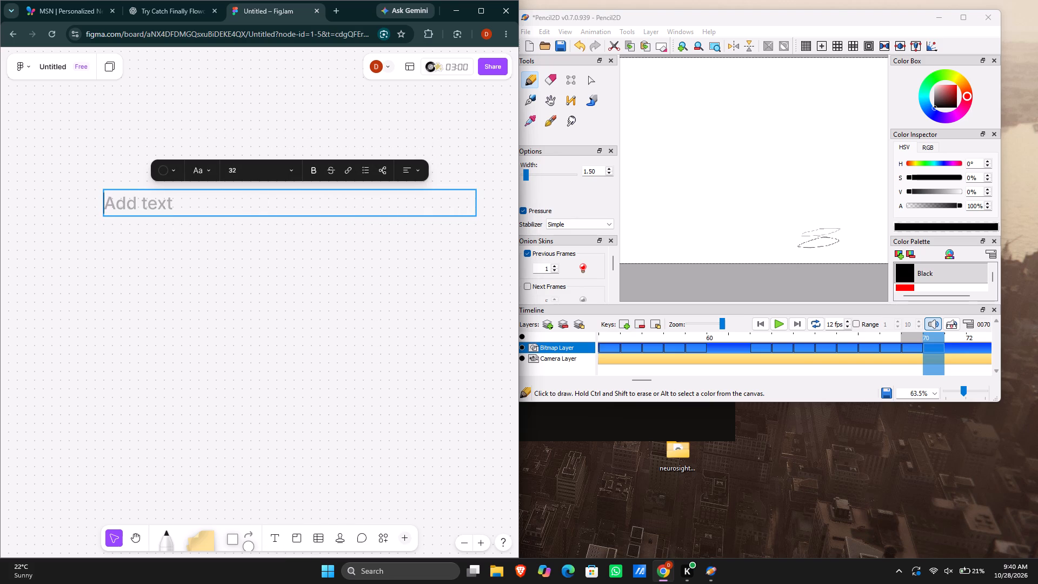
click(169, 205)
text(try)
key(shift+braceleft)
Fill the try block with the lines "statement1;" and "statemenr 2;" and close it with "}" on its own line.
key(Return)
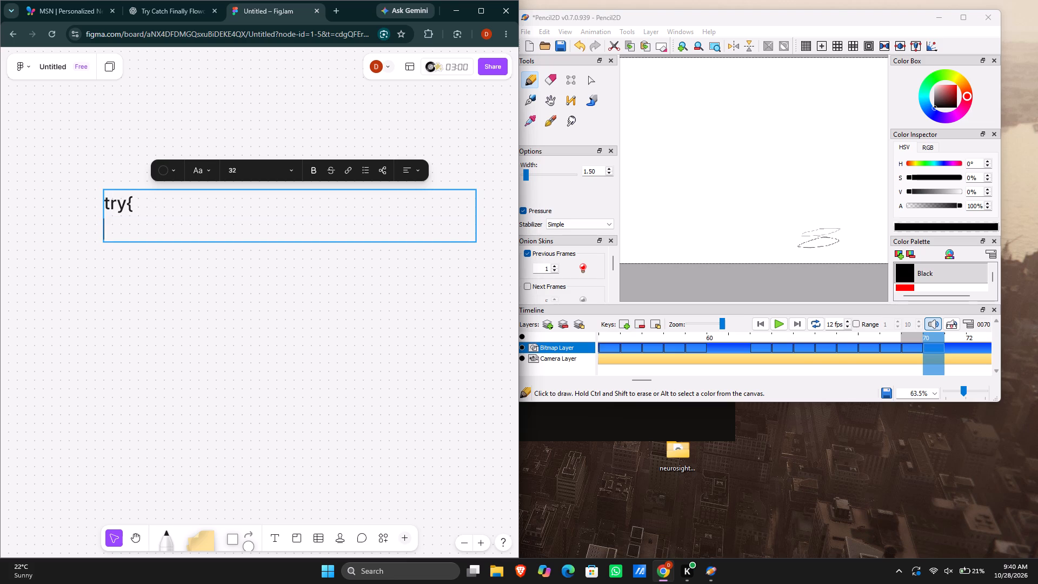
key(BackSpace)
key(Return)
text(statemnet)
key(BackSpace)
key(BackSpace)
key(BackSpace)
key(BackSpace)
key(BackSpace)
text(ement)
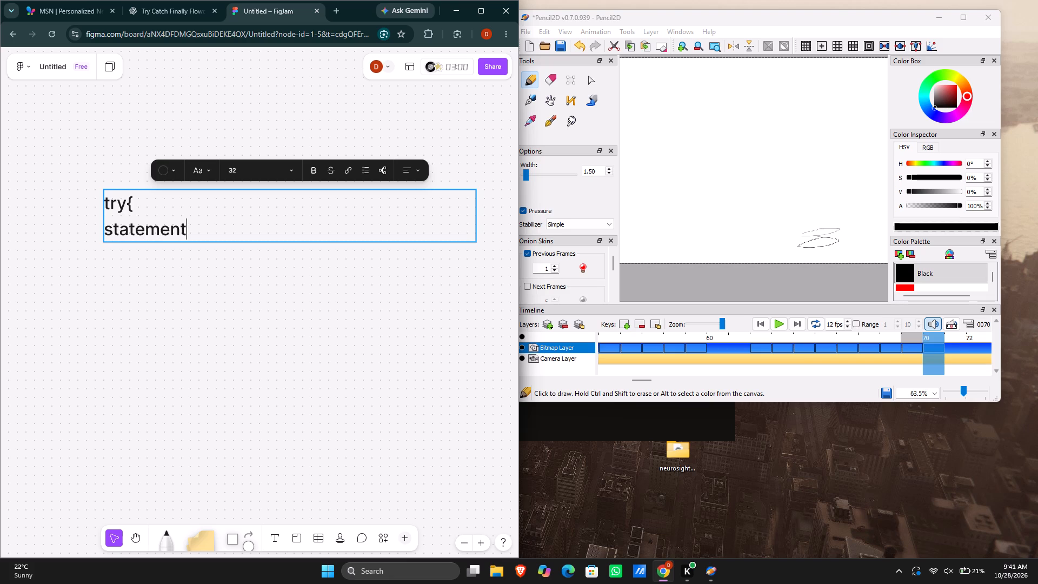
text(1)
key(space)
key(BackSpace)
key(semicolon)
key(Return)
text(statme)
key(BackSpace)
key(BackSpace)
text(emenr 2;)
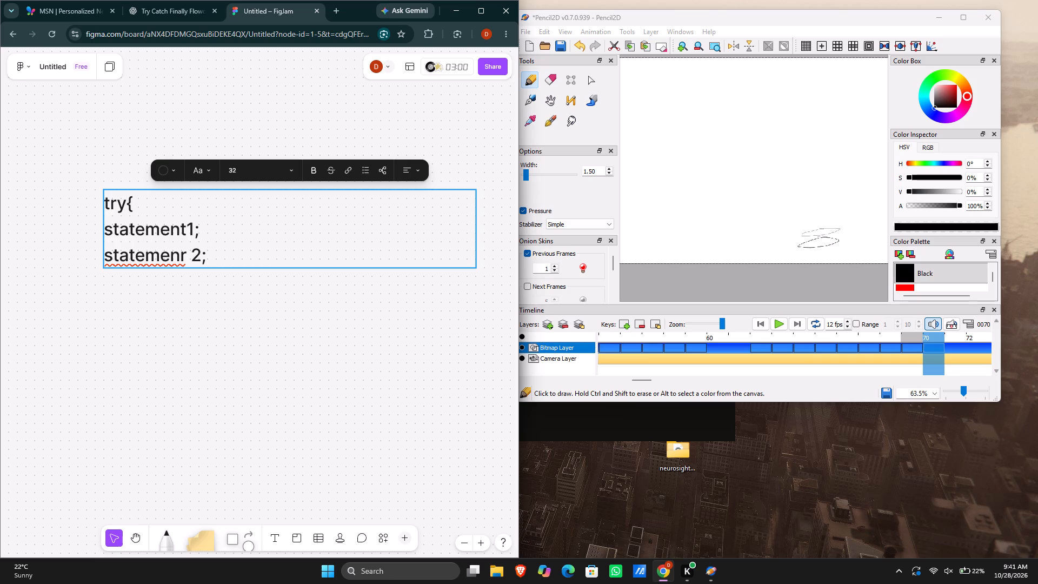
key(Return)
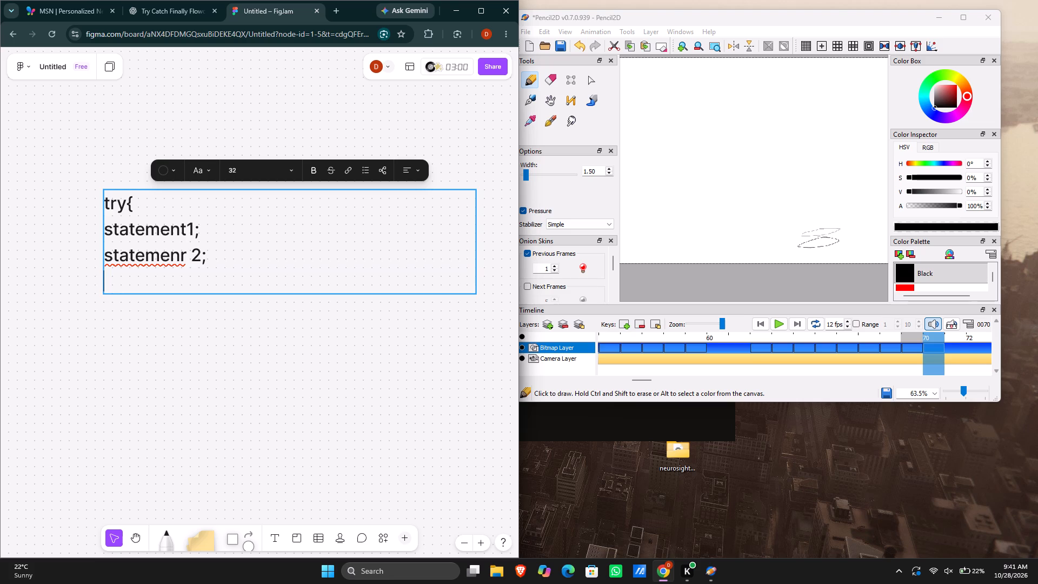
key(shift+braceright)
Write the catch block below it as "catch(execution e){", "statement 3;" and a closing "}" on separate lines.
key(Return)
text(catch)
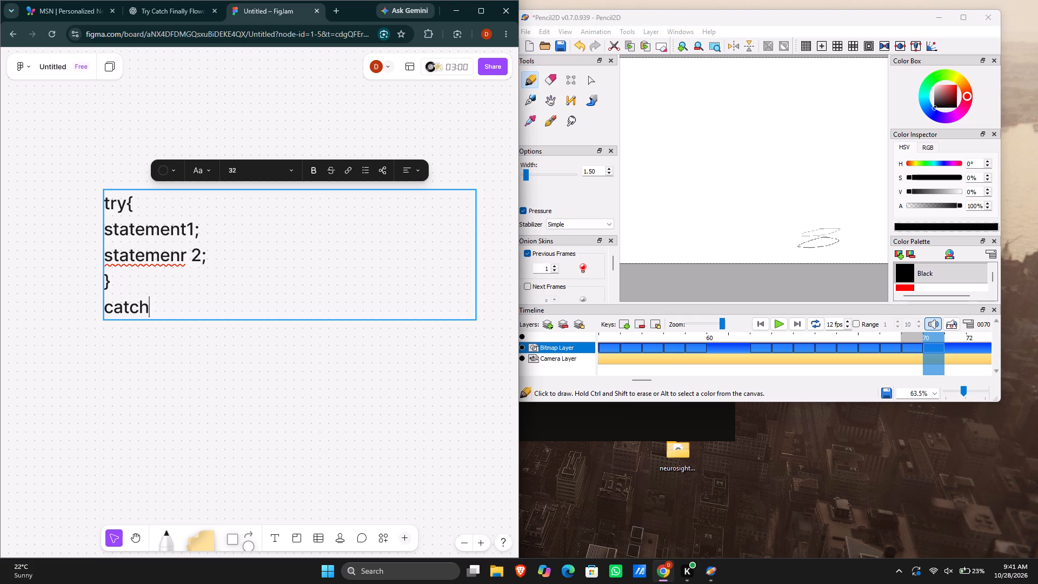
key(shift+parenleft)
text(ex)
text(ecution)
key(space)
text(e)
key(shift+parenright)
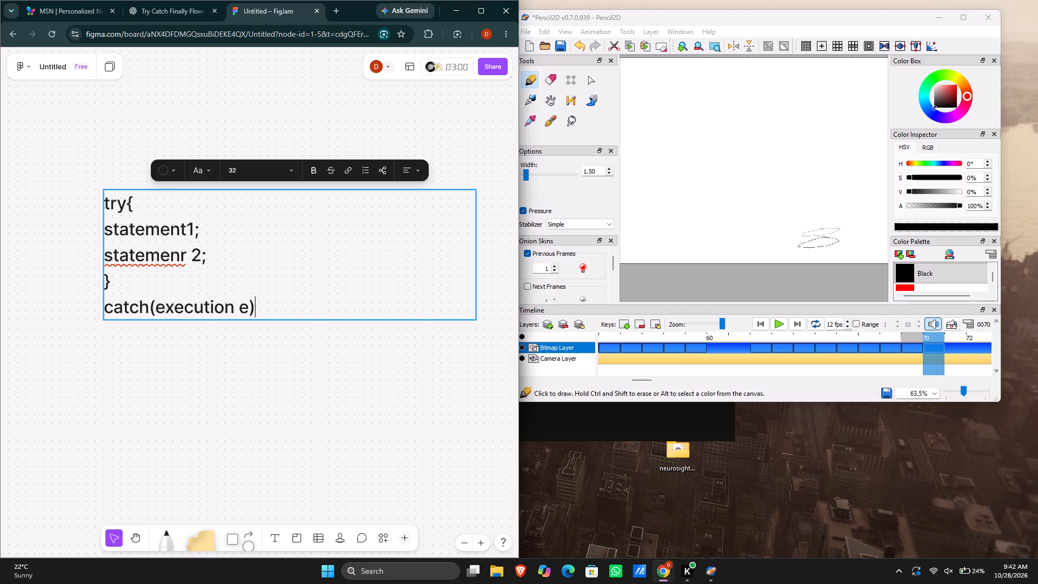
key(shift+braceright)
key(shift+BackSpace)
key(shift+braceleft)
key(Return)
text(statement)
key(space)
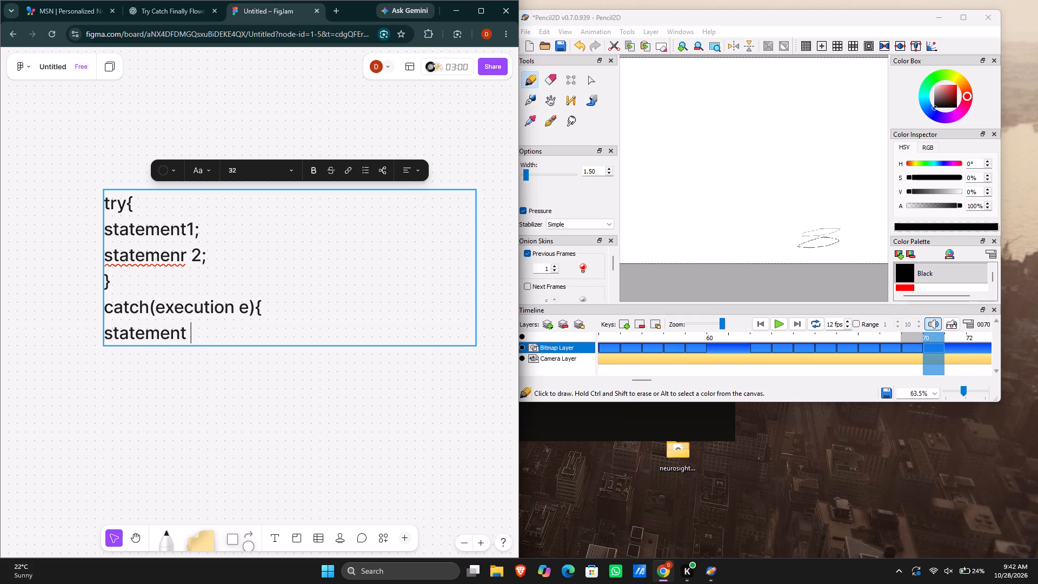
text(3;)
key(Return)
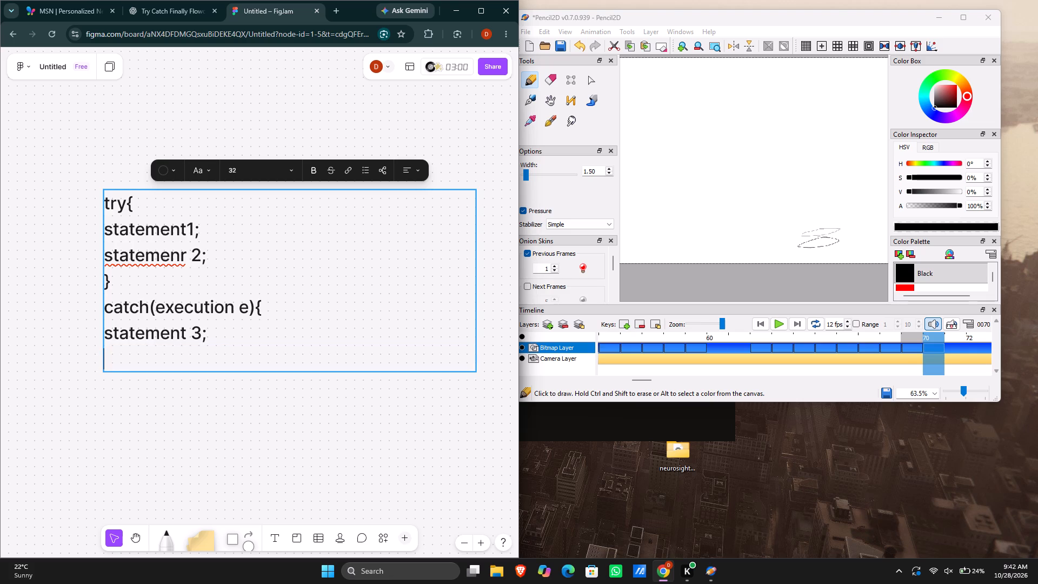
key(shift+braceright)
Start the finally block on a new line below the catch block with "finally{" and the line "statement 4;".
key(Return)
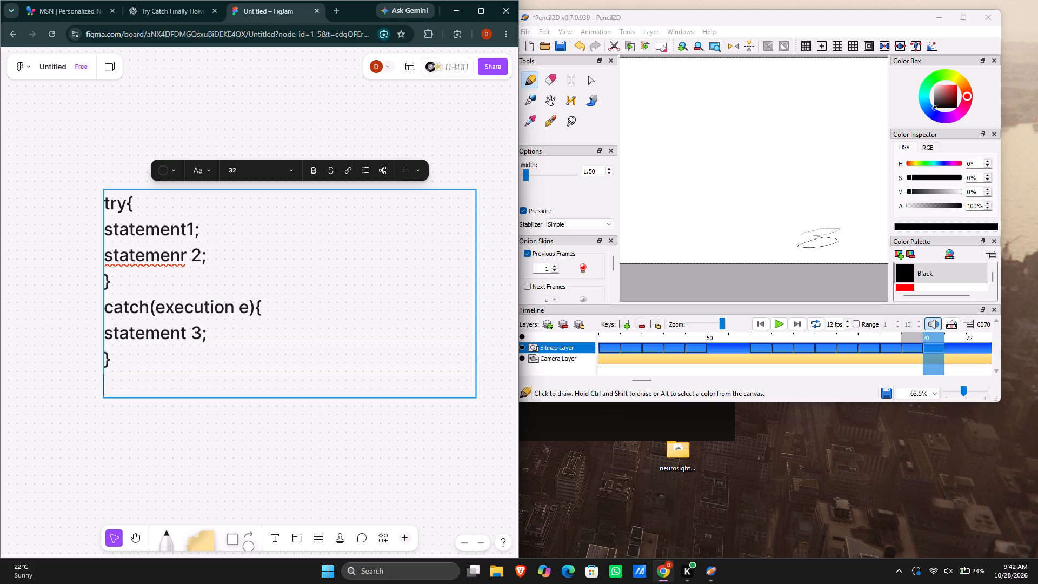
text(fun)
key(BackSpace)
key(BackSpace)
text(inally)
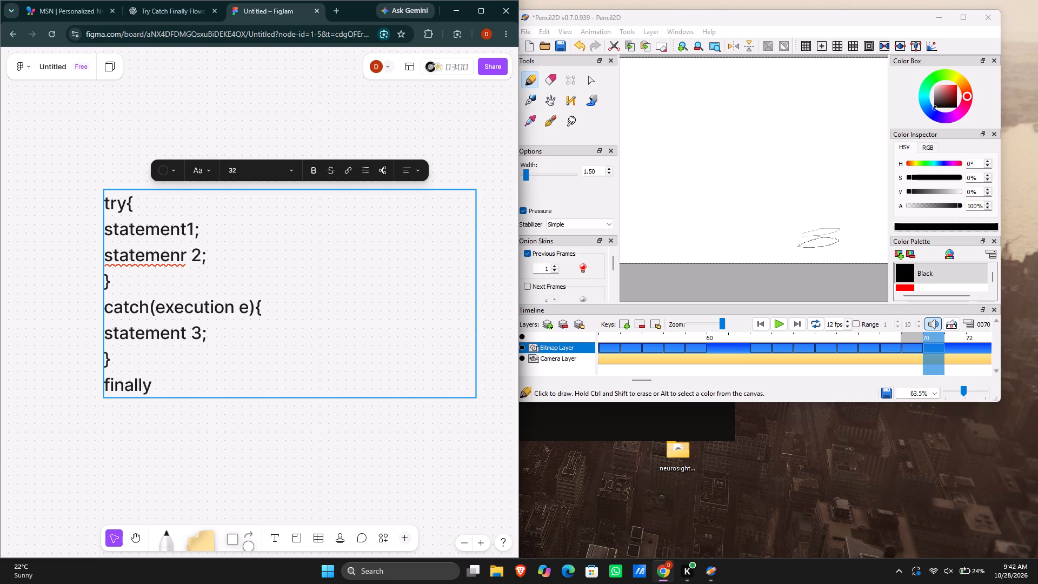
key(shift+braceleft)
key(Return)
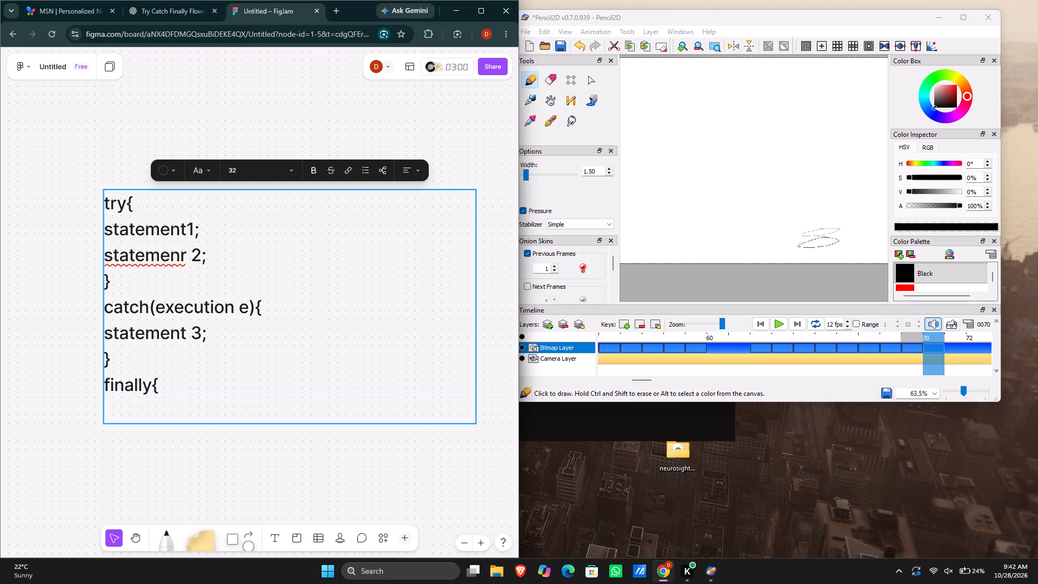
text(statement)
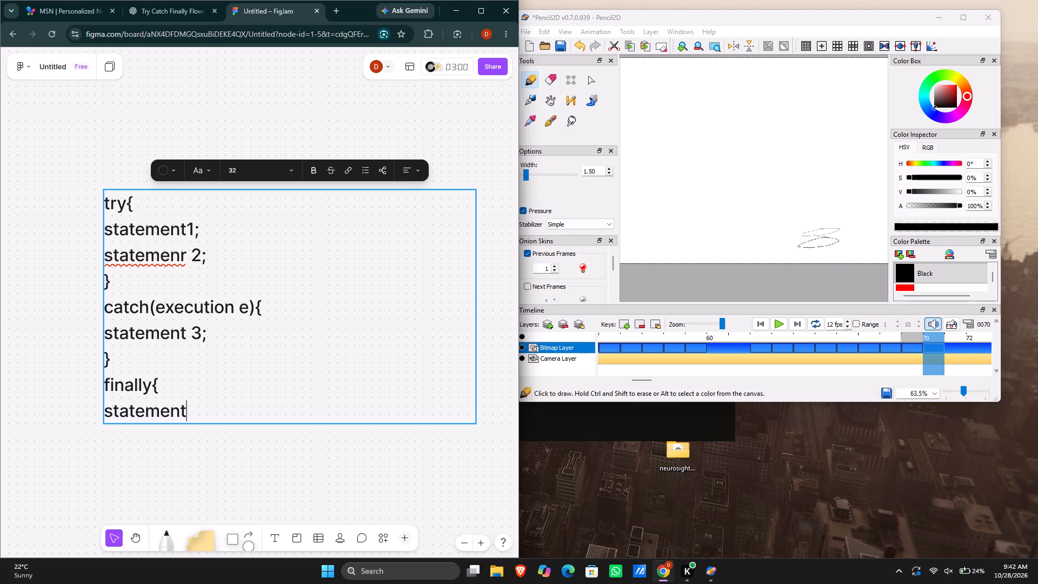
key(space)
text(4;)
Add the line "statement 5;" to the finally block and close it with "}" on its own line.
key(Return)
text(statemne)
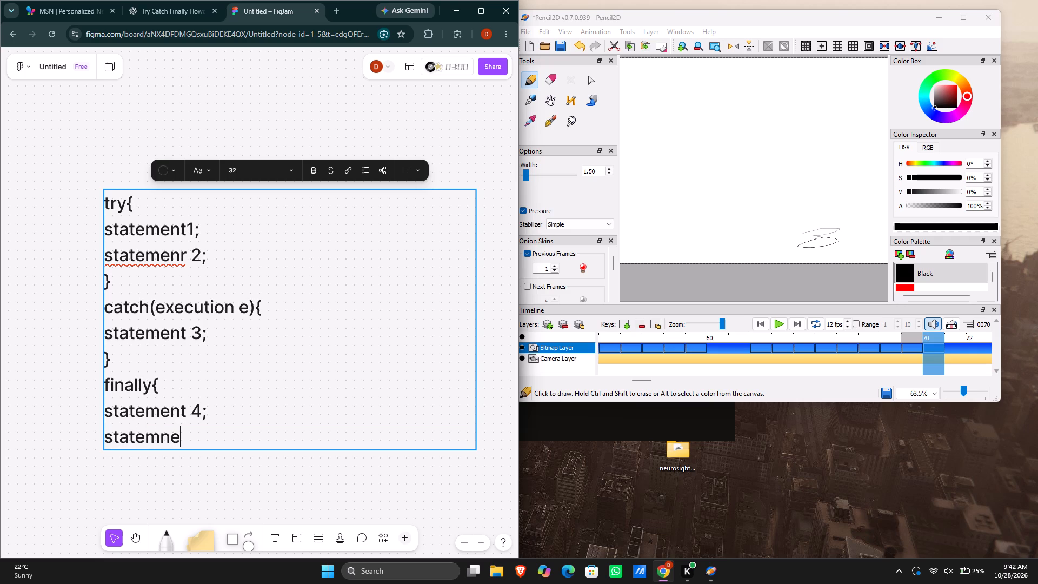
key(BackSpace)
key(BackSpace)
text(ent 5;)
key(BackSpace)
key(Return)
key(BackSpace)
key(semicolon)
key(Return)
key(shift+braceright)
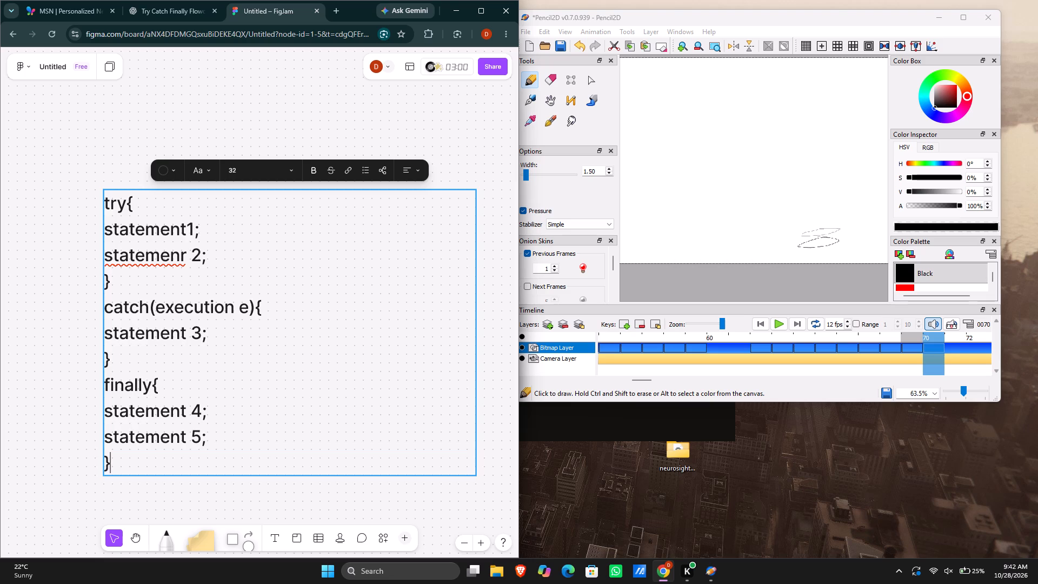
Narrow the code text box to fit its longest line and reposition it near the middle of the board, leaving it deselected.
click(336, 220)
click(483, 210)
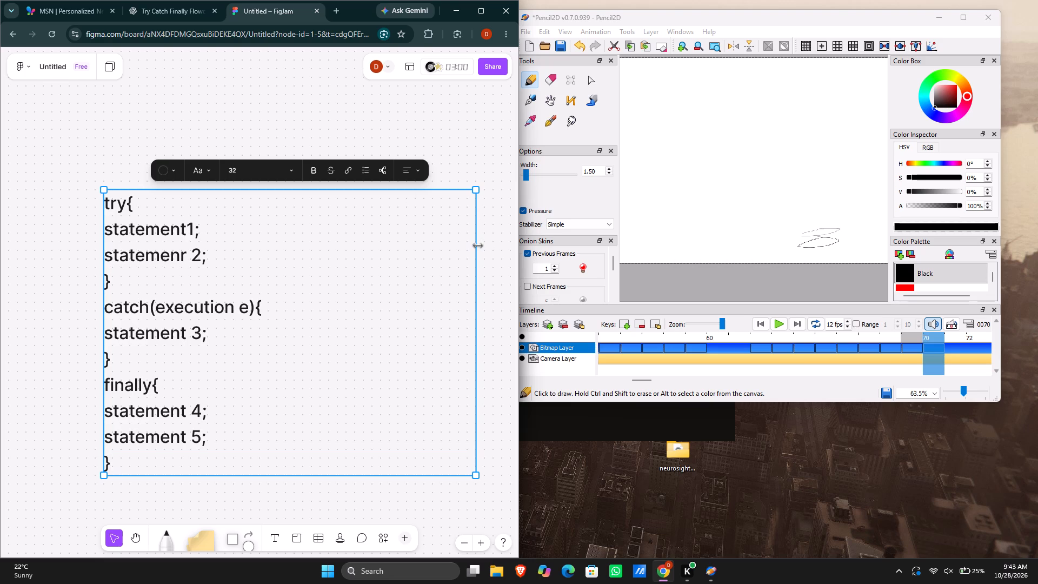
drag(477, 245, 286, 247)
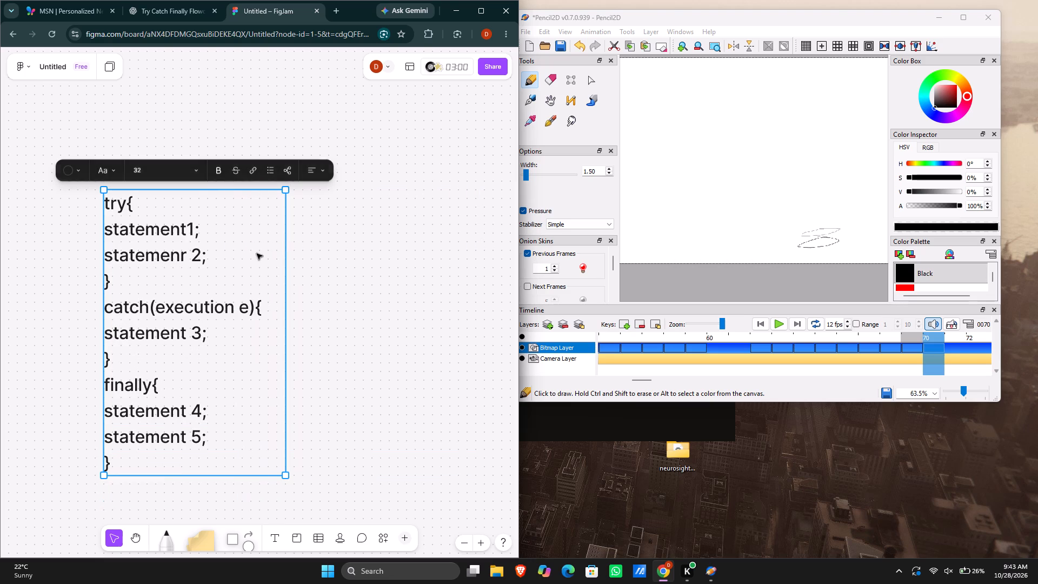
drag(194, 198, 391, 150)
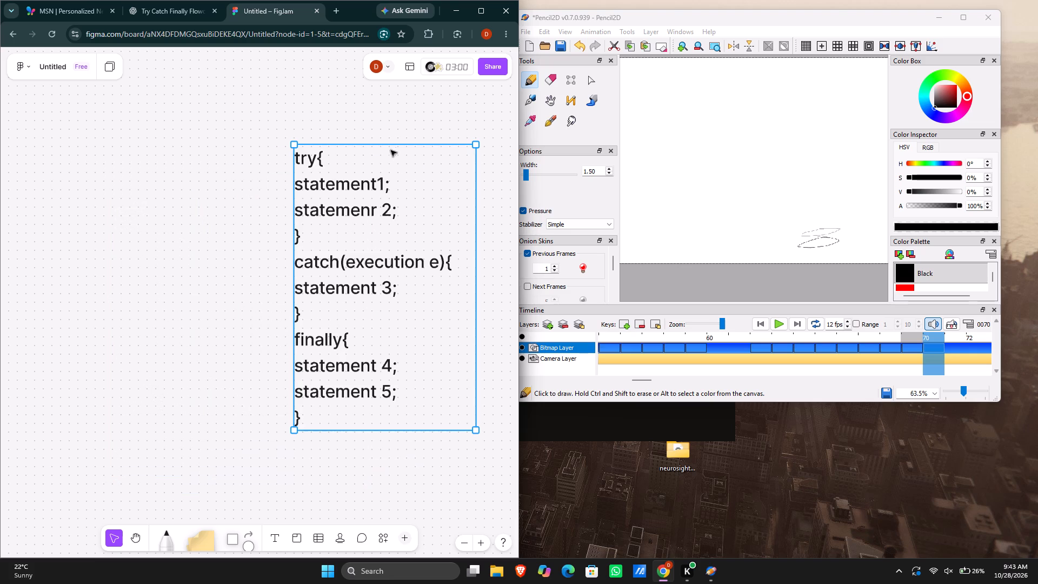
drag(391, 150, 388, 151)
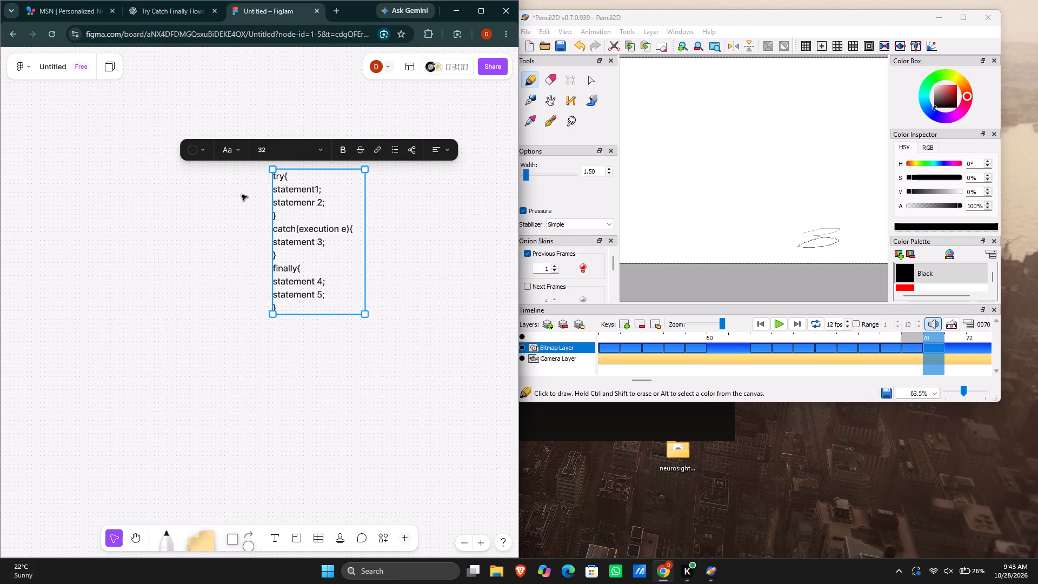
drag(306, 184, 312, 205)
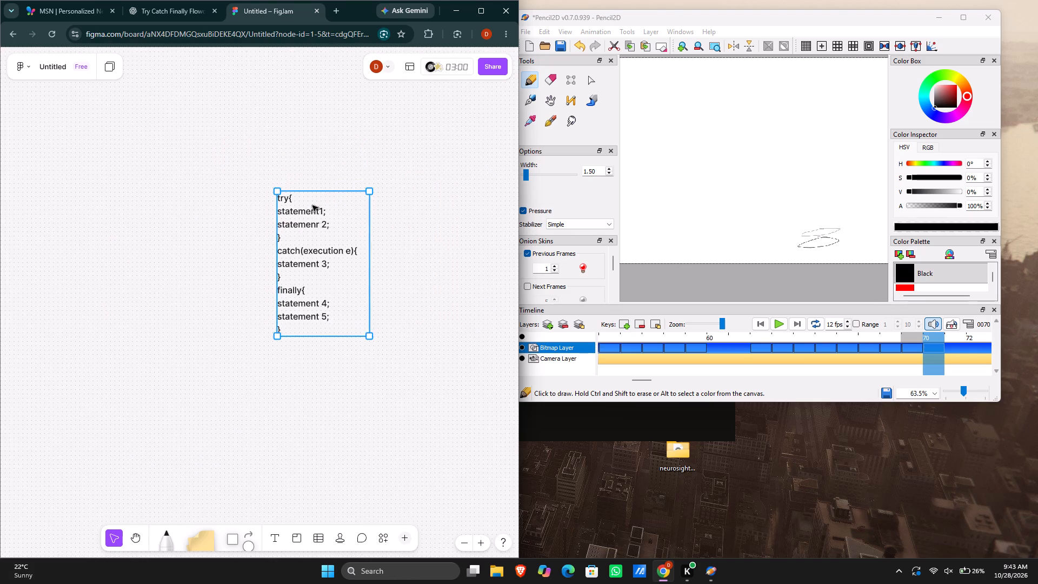
drag(312, 205, 288, 201)
click(408, 219)
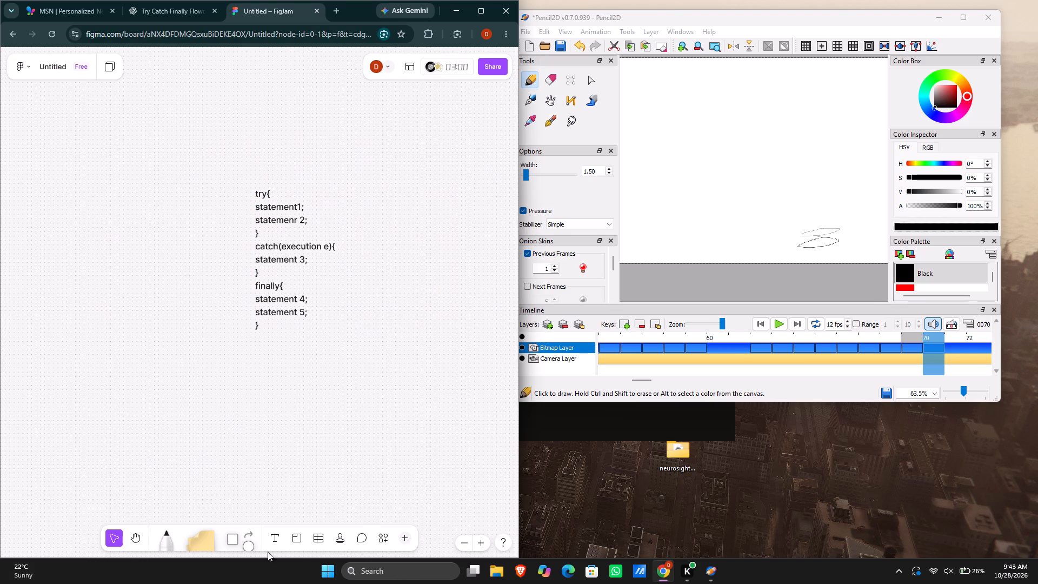
Add a second text box to the right of the code and enter "case 1; if code has noo error" as its first line.
click(276, 536)
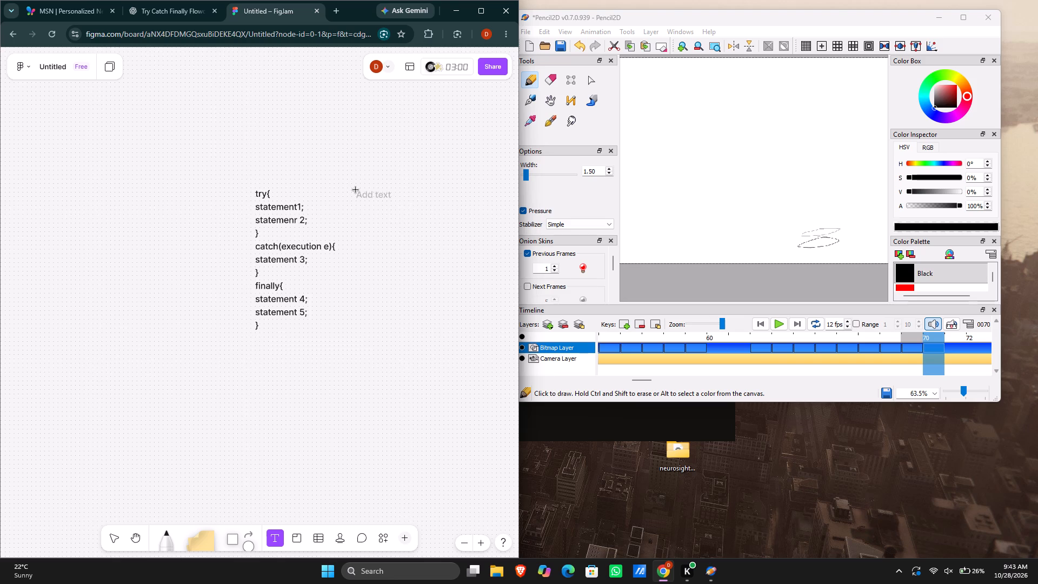
drag(356, 190, 496, 312)
click(386, 196)
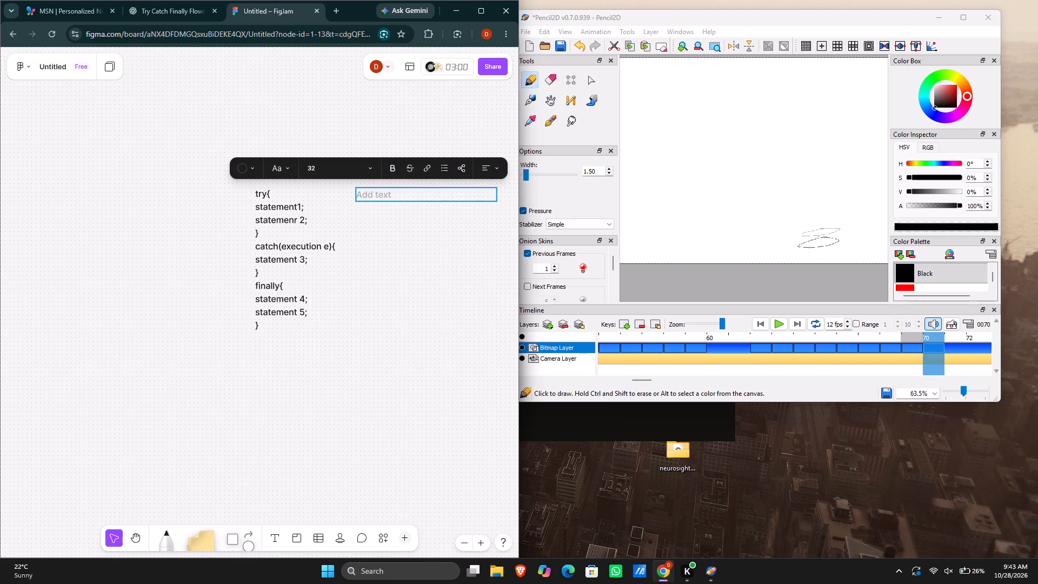
text(case)
key(space)
text(1;)
key(space)
text(if code)
key(space)
text(has)
key(space)
text(noo error)
key(space)
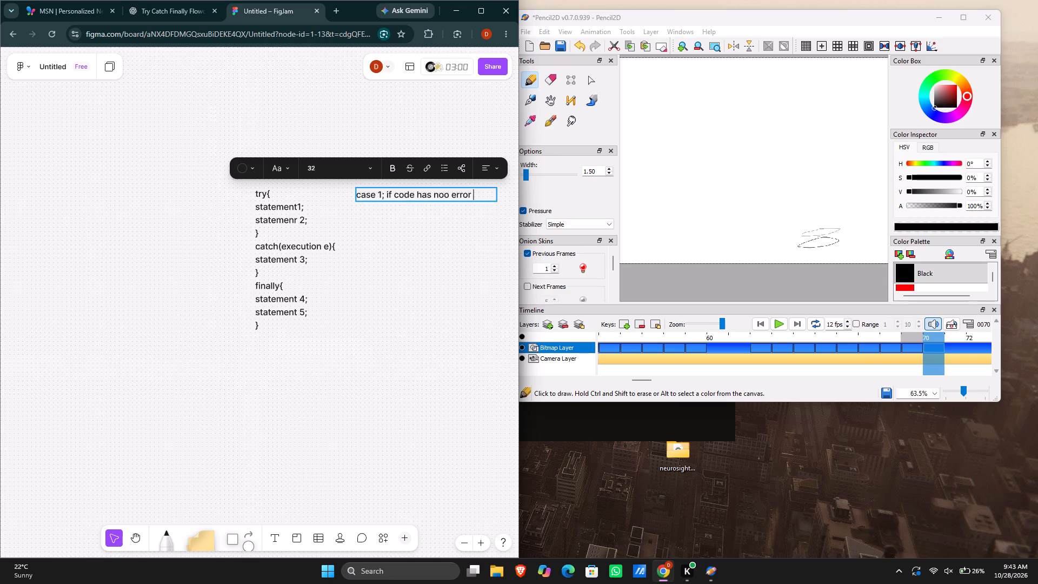
Add the line "1245 normal termination" directly below the case 1 line.
key(shift+Return)
key(1)
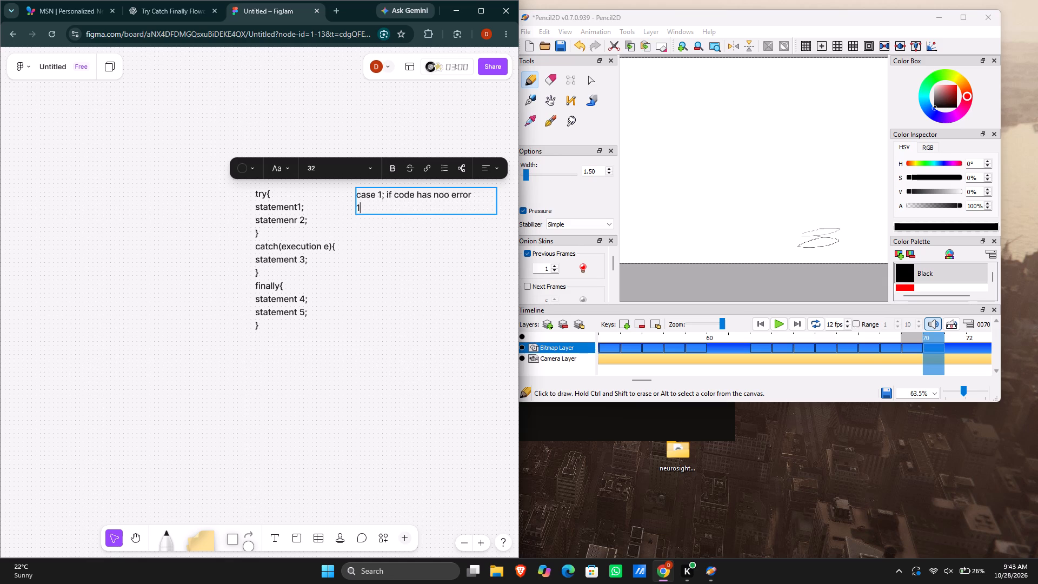
key(2)
text(45 normal termination)
Leave a blank line and start the second case with the lines "case 2; 1 run" and "2 error".
key(shift+Return)
key(shift+Return)
text(case 2)
key(semicolon)
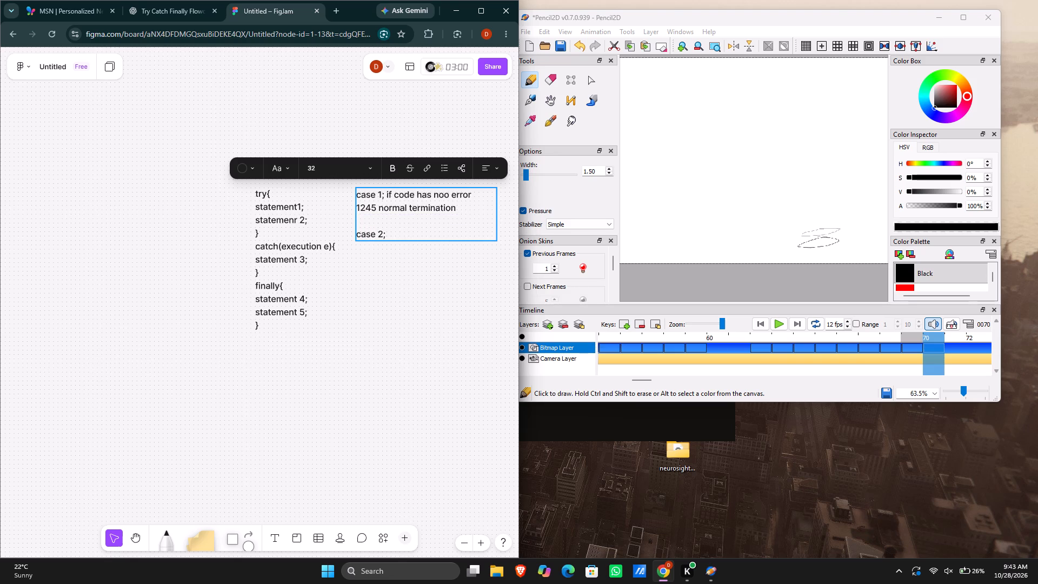
key(space)
text(1)
key(space)
text(run)
key(space)
key(shift+Return)
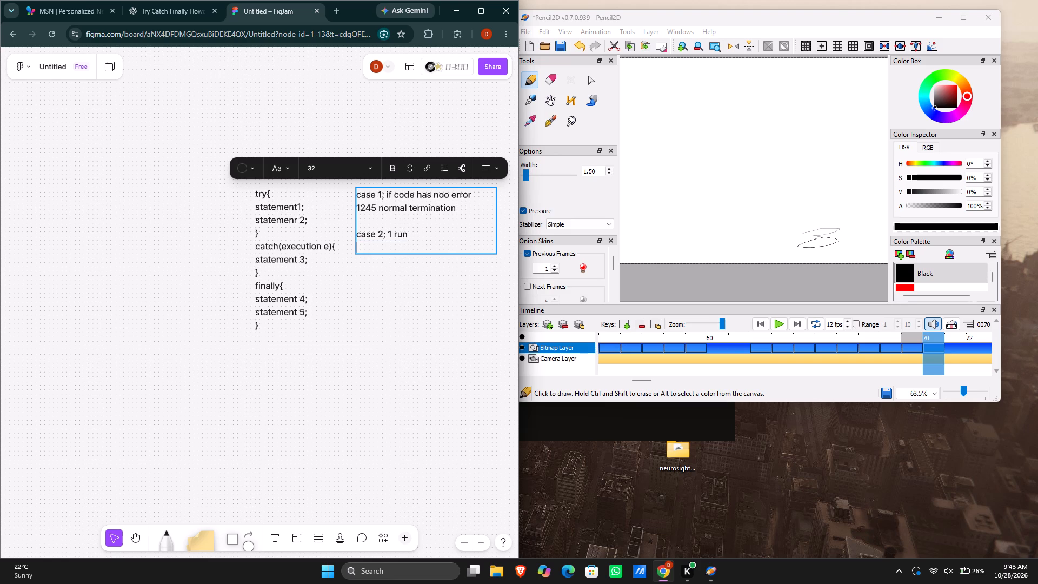
text(2 error)
key(space)
Complete case 2 with the line "1345 normal termination".
key(shift+Return)
key(1)
key(3)
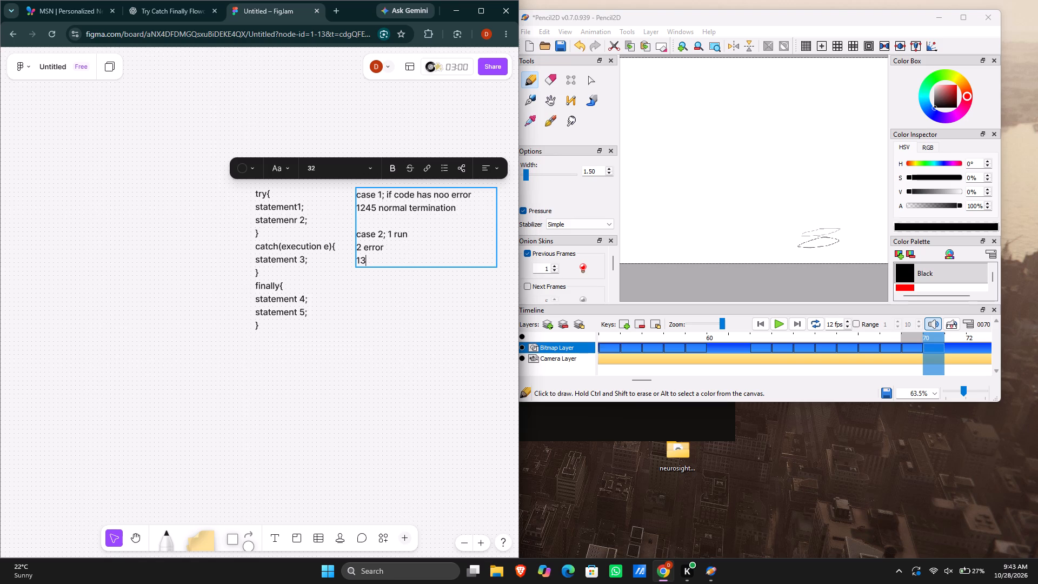
text(45)
key(space)
text(normal termination)
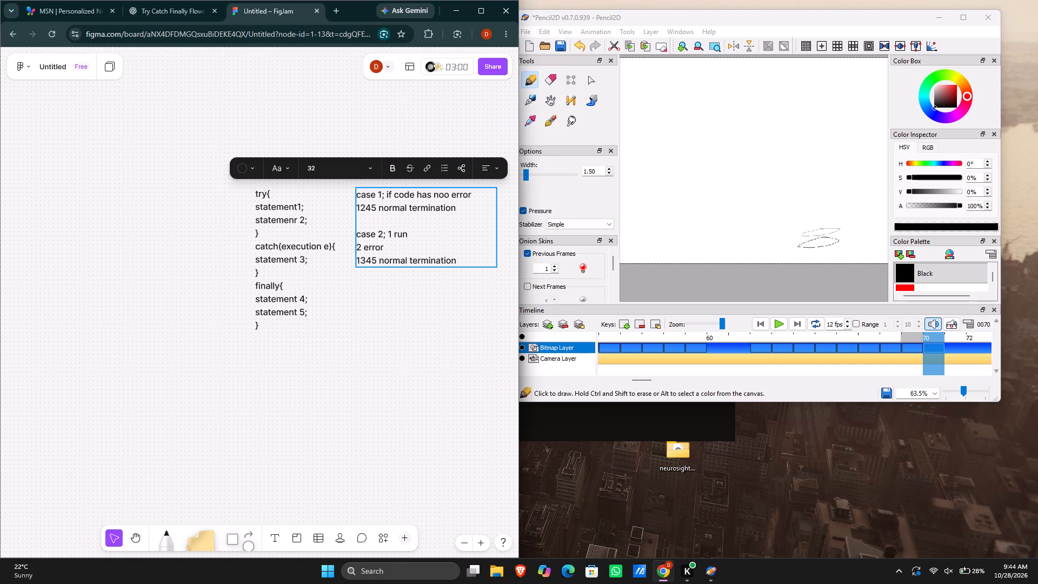
Leave a blank line below case 2, add the line "case 3; 1,4 abnormal termination", and finish editing the notes.
key(shift+Return)
key(shift+Return)
text(case3)
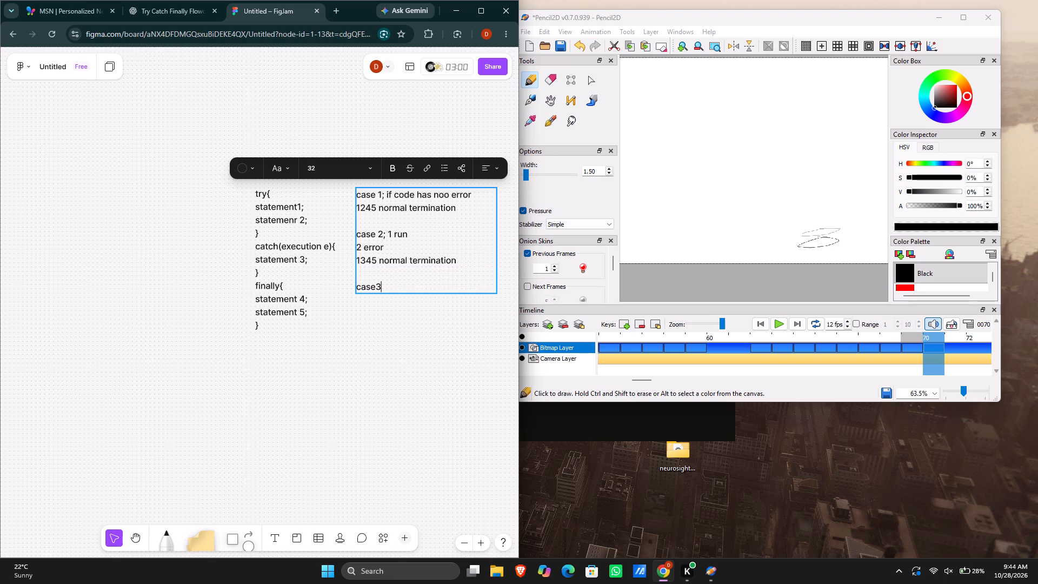
key(space)
key(BackSpace)
key(BackSpace)
key(space)
text(3;)
key(space)
text(1,)
text(4)
key(space)
text(abnormal termination)
click(353, 370)
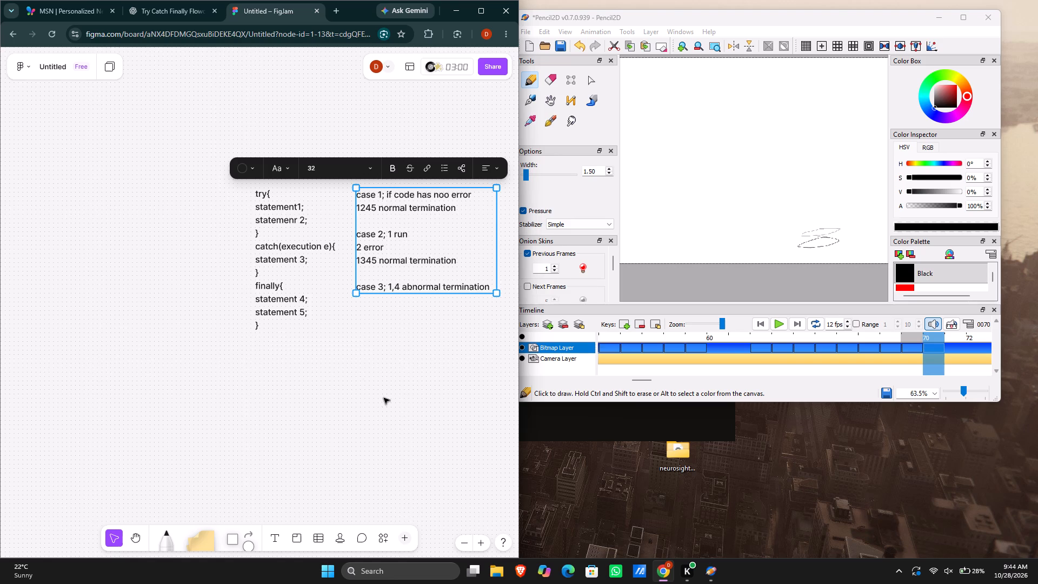
click(384, 399)
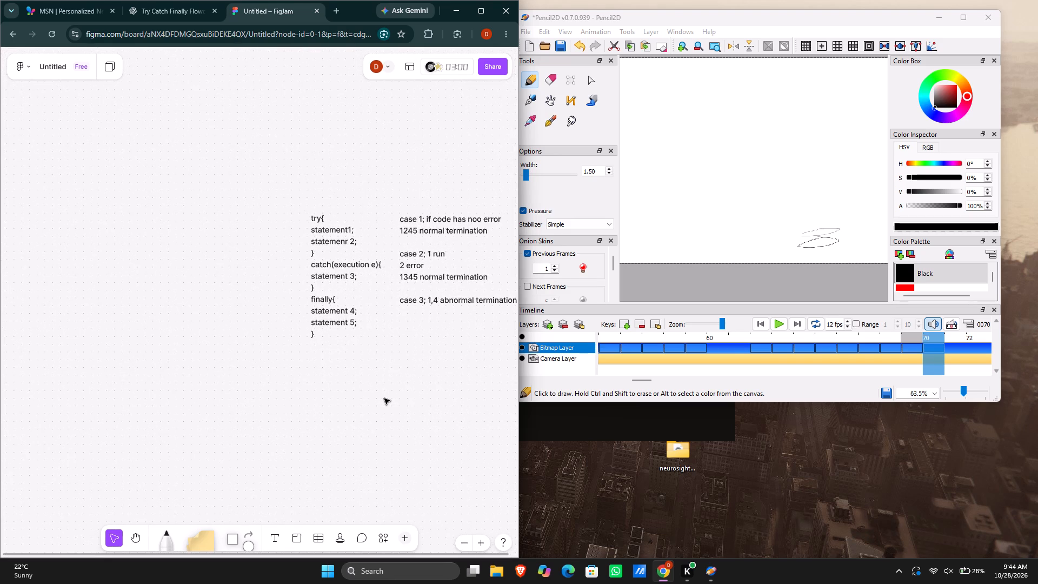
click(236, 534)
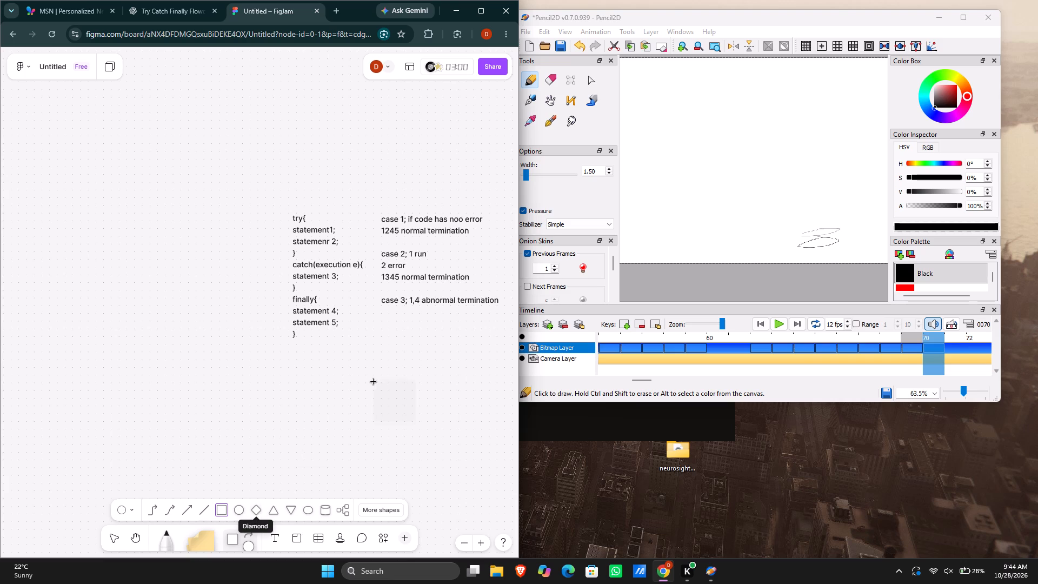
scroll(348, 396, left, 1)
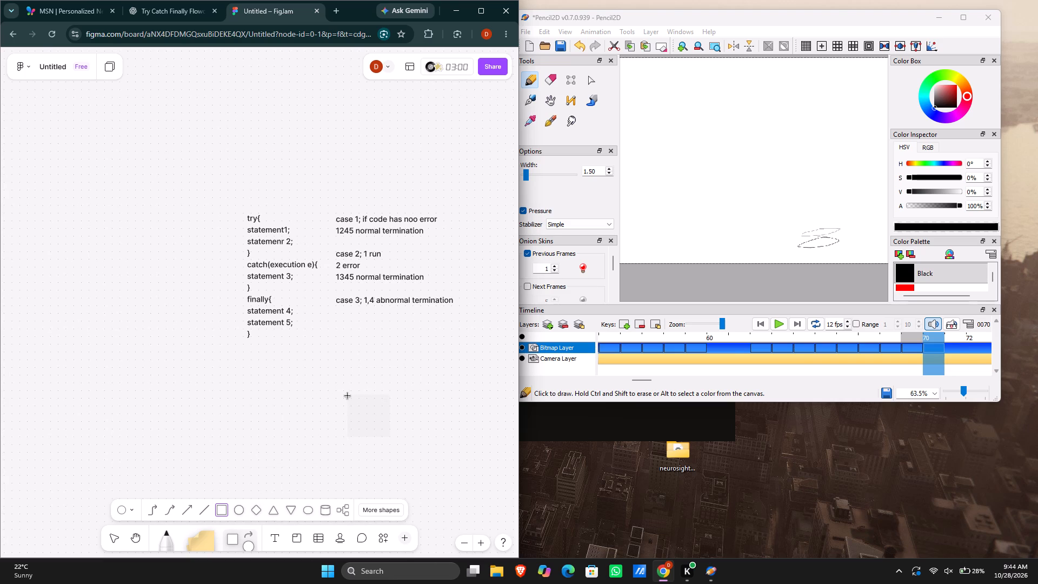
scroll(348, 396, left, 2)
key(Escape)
Append "main condition" after "statement 4;" in the finally block of the code text.
click(289, 312)
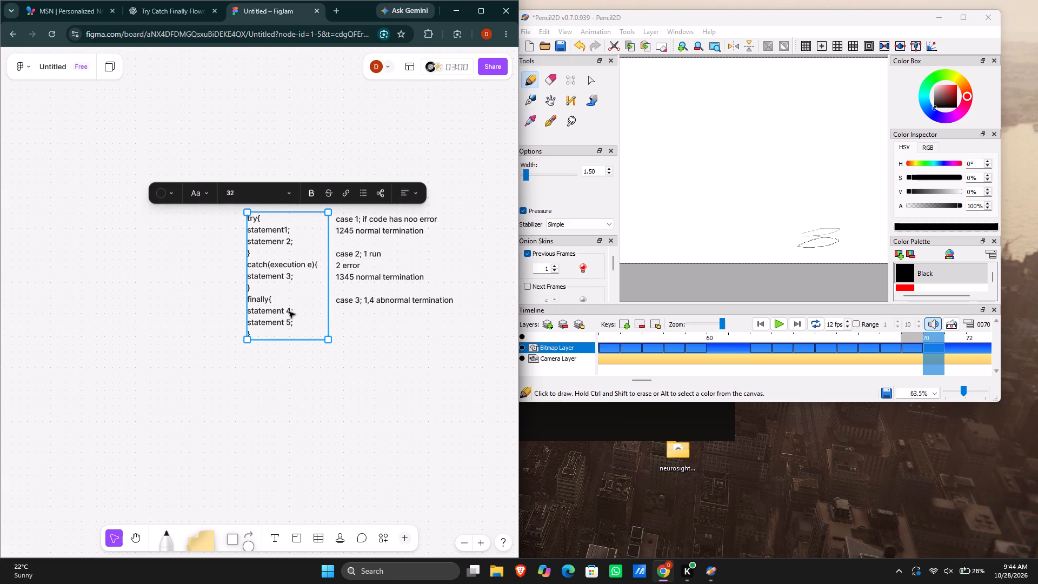
double_click(294, 311)
click(294, 311)
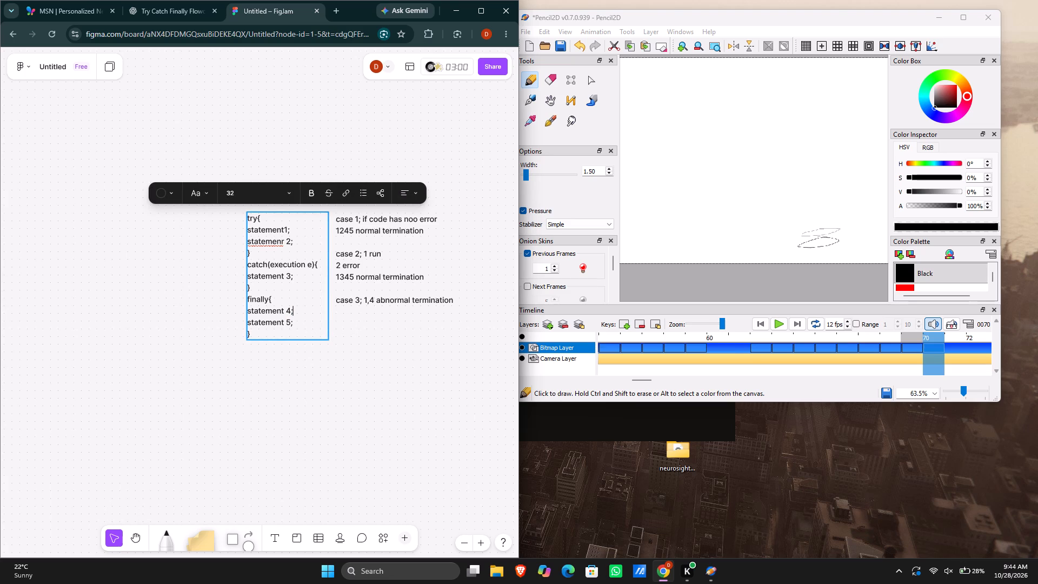
key(space)
text(main condu)
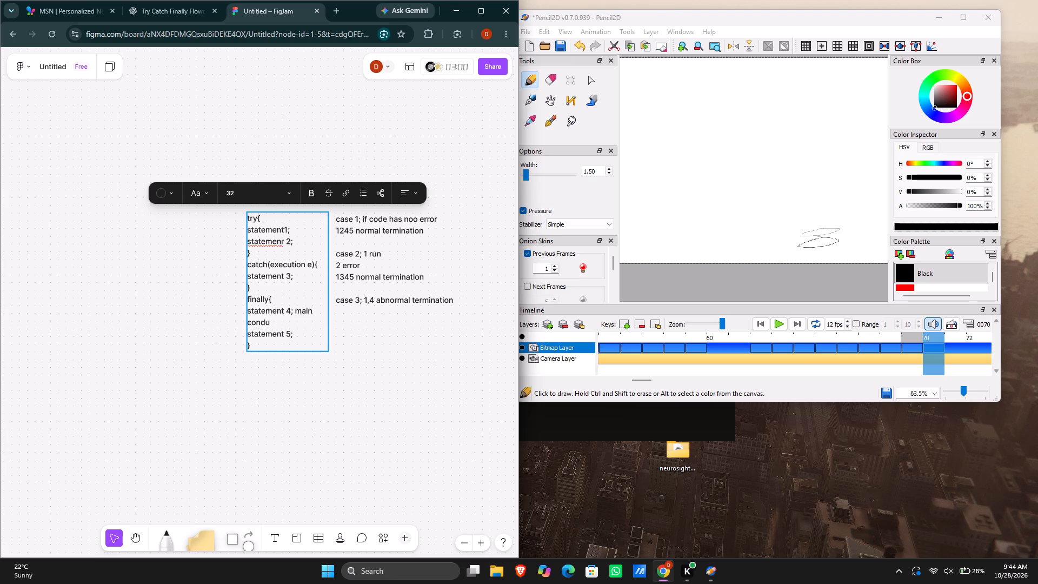
key(BackSpace)
text(itoi=)
key(BackSpace)
key(BackSpace)
key(BackSpace)
text(ion)
click(199, 328)
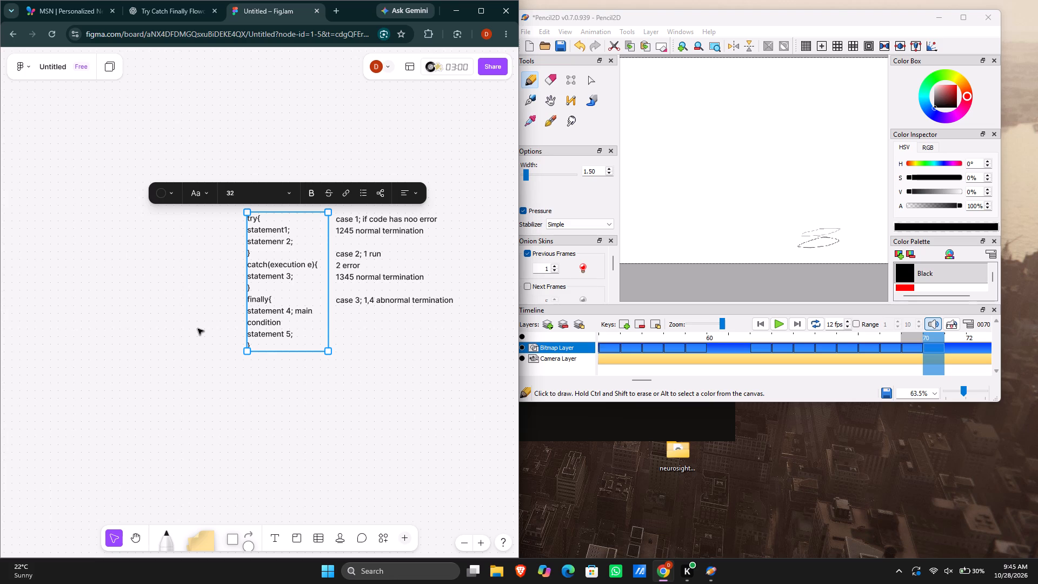
Maximize the browser window with the FigJam board and deselect the code text.
click(482, 8)
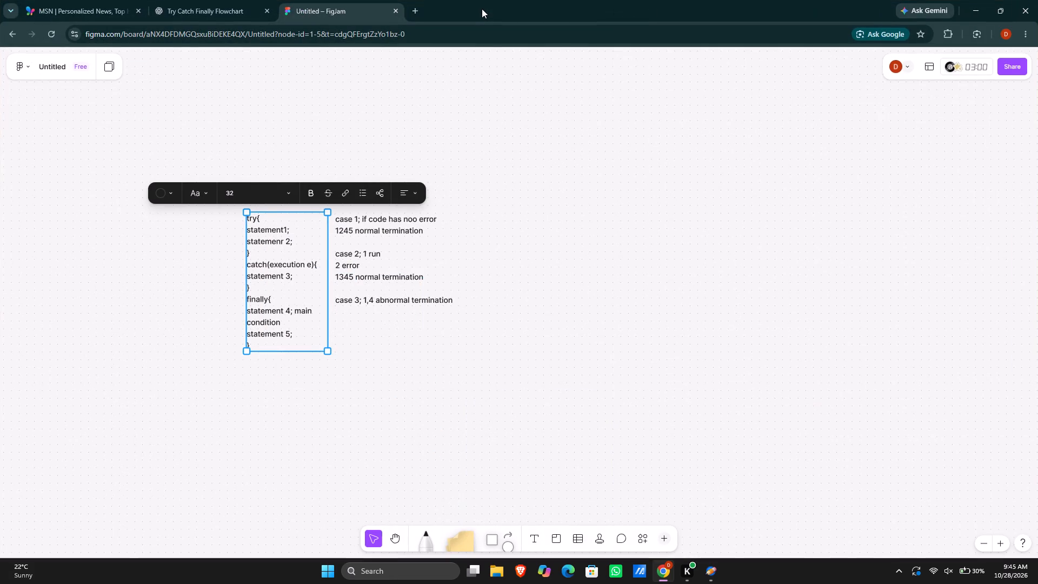
scroll(596, 221, right, 3)
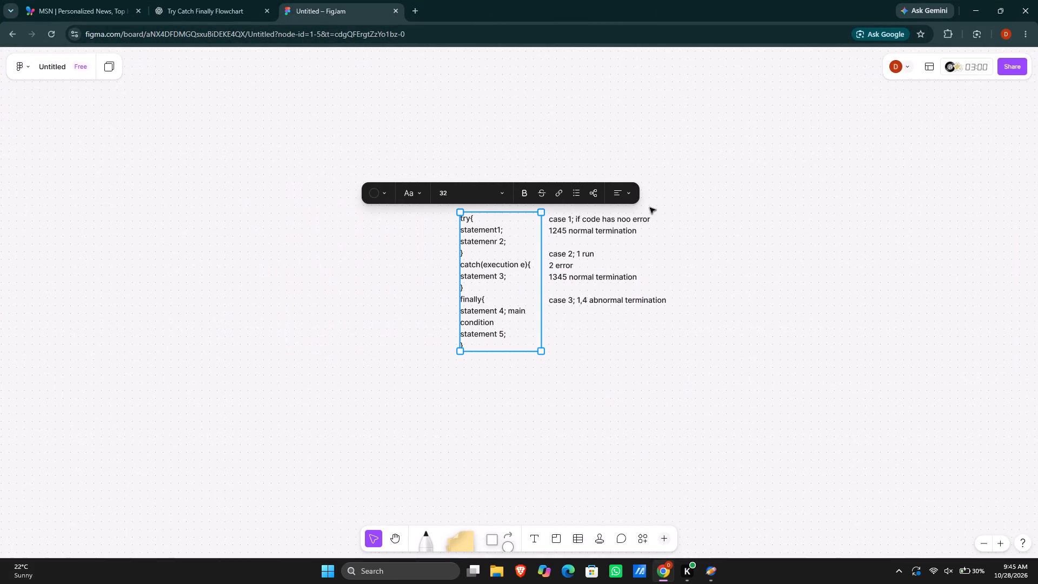
click(745, 220)
scroll(745, 220, down, 1)
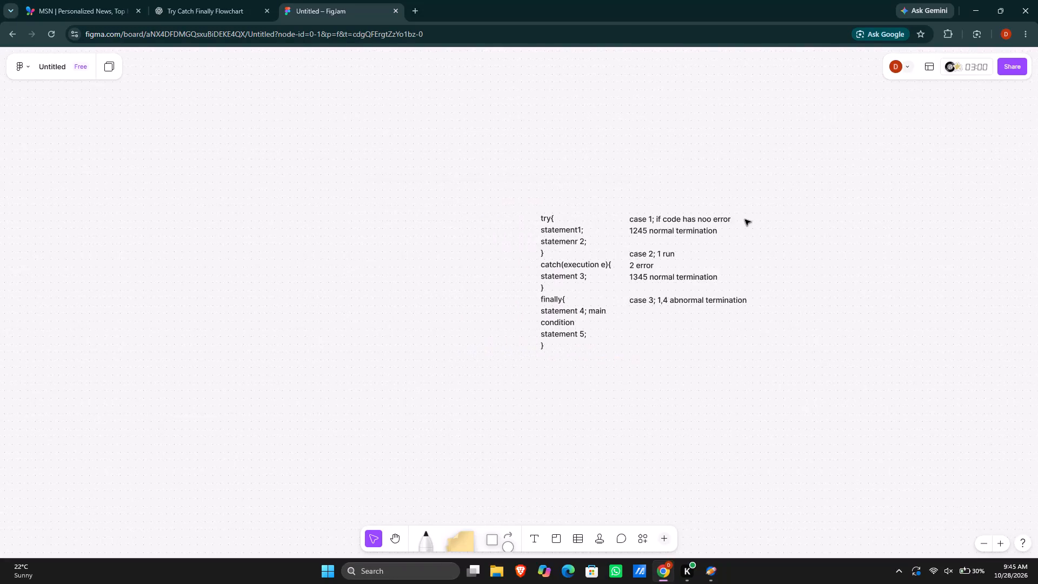
scroll(745, 220, down, 1)
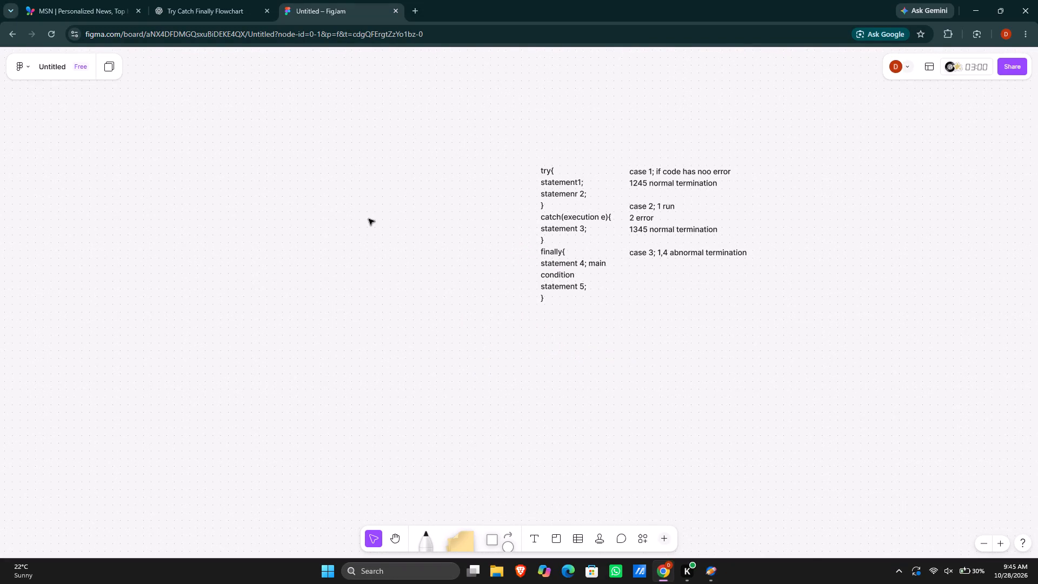
scroll(369, 219, left, 1)
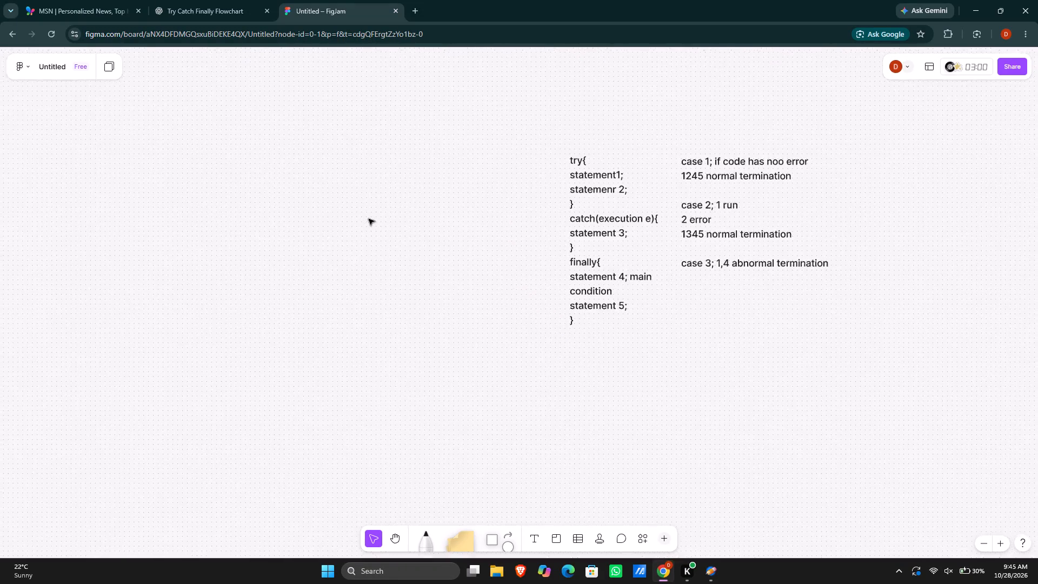
scroll(369, 219, left, 1)
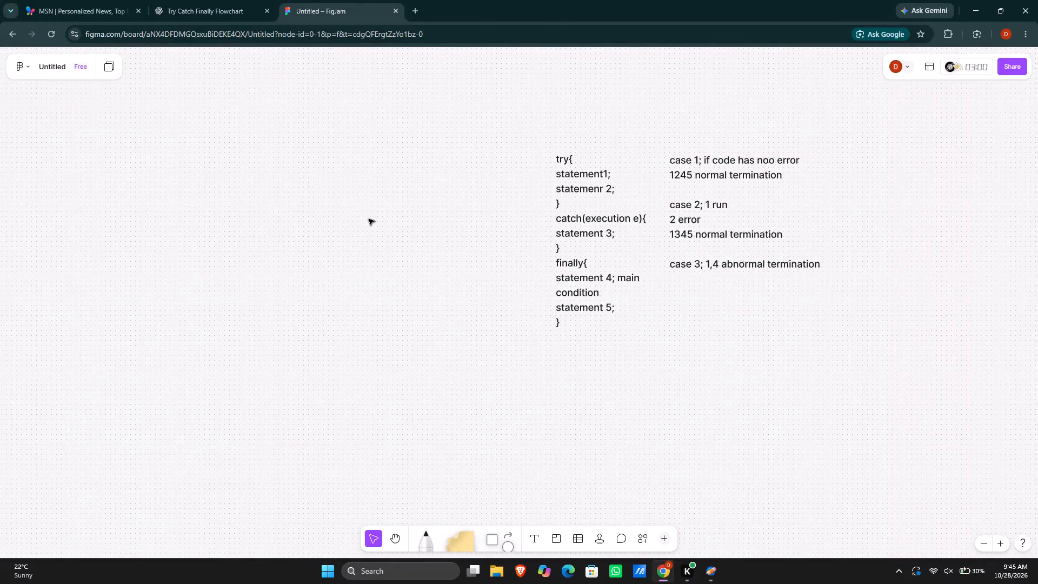
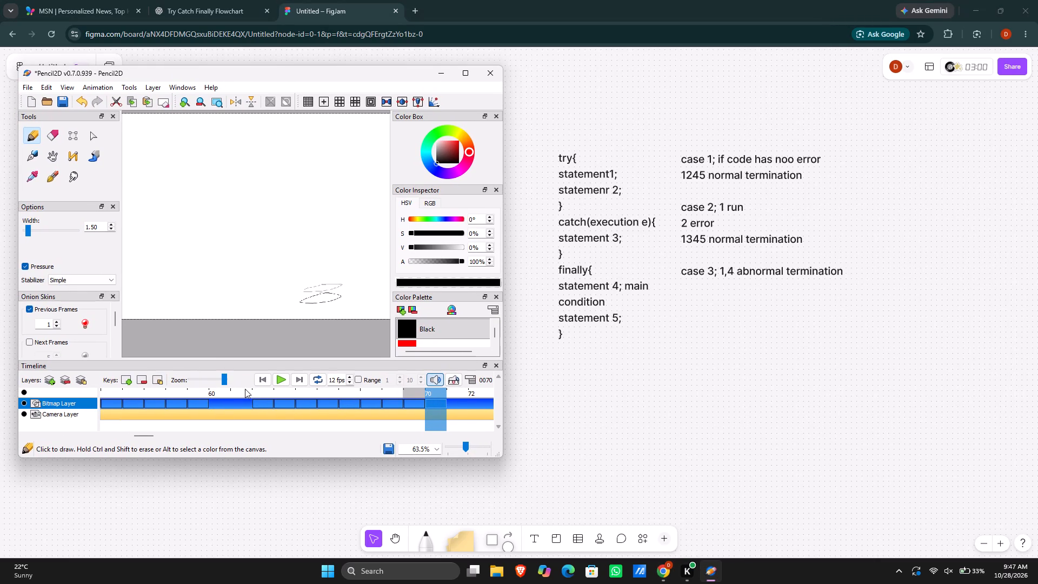
Play back the animation.
click(281, 377)
Add a keyframe at frame 71 of the Bitmap Layer and draw a long, narrow outline sloping down to the right.
drag(148, 437, 161, 442)
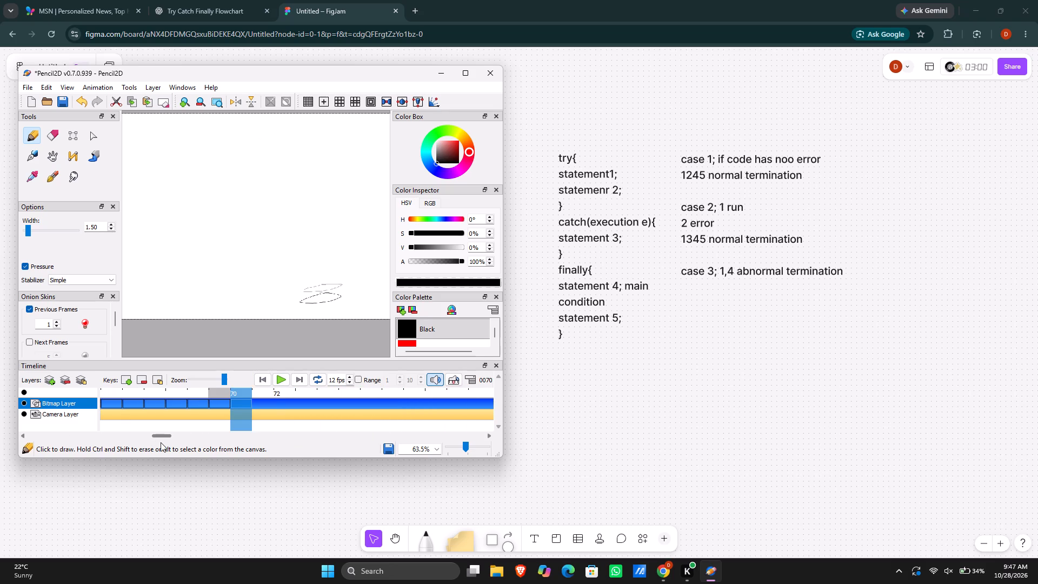
drag(161, 442, 170, 440)
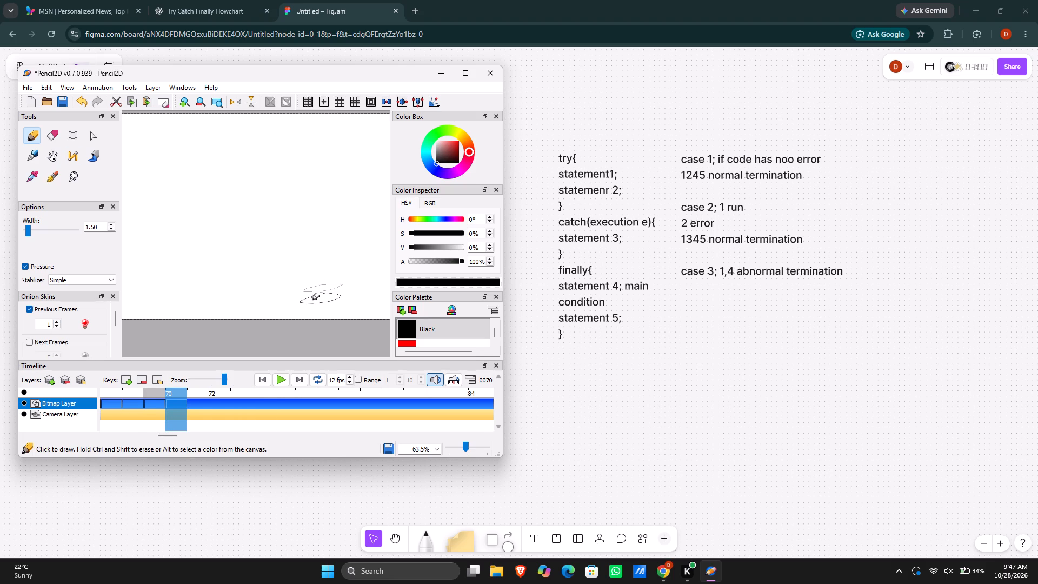
click(191, 389)
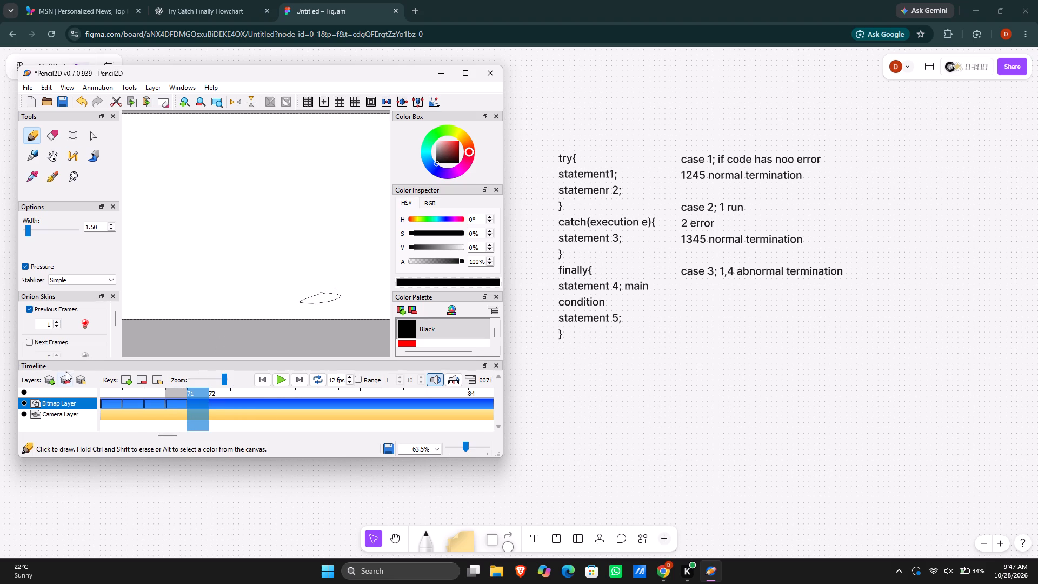
click(125, 380)
drag(315, 294, 254, 273)
drag(254, 273, 309, 294)
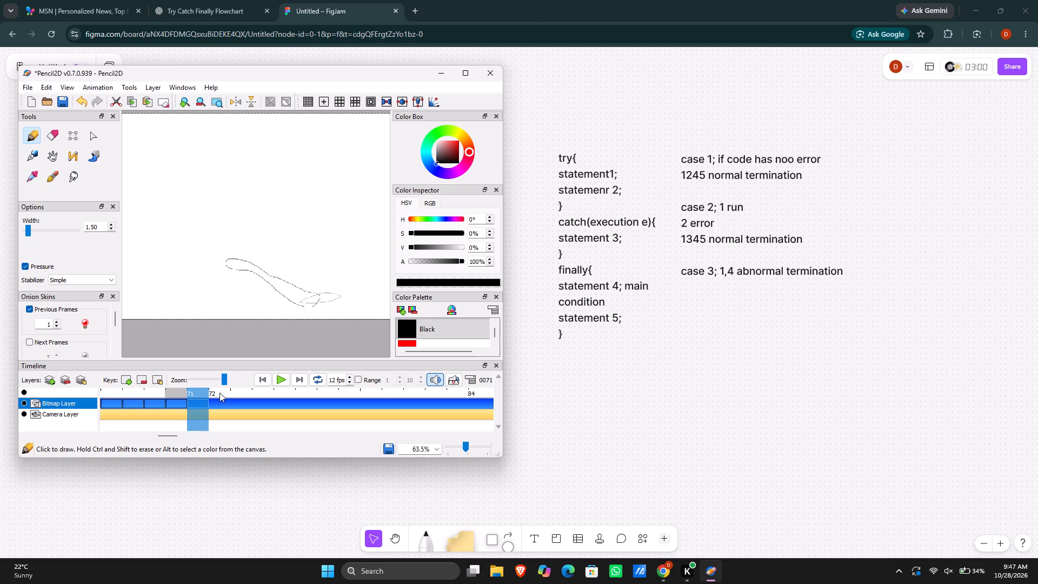
Add a keyframe at frame 72 and draw a long arched outline shifted slightly left of the previous frame's shape.
click(221, 391)
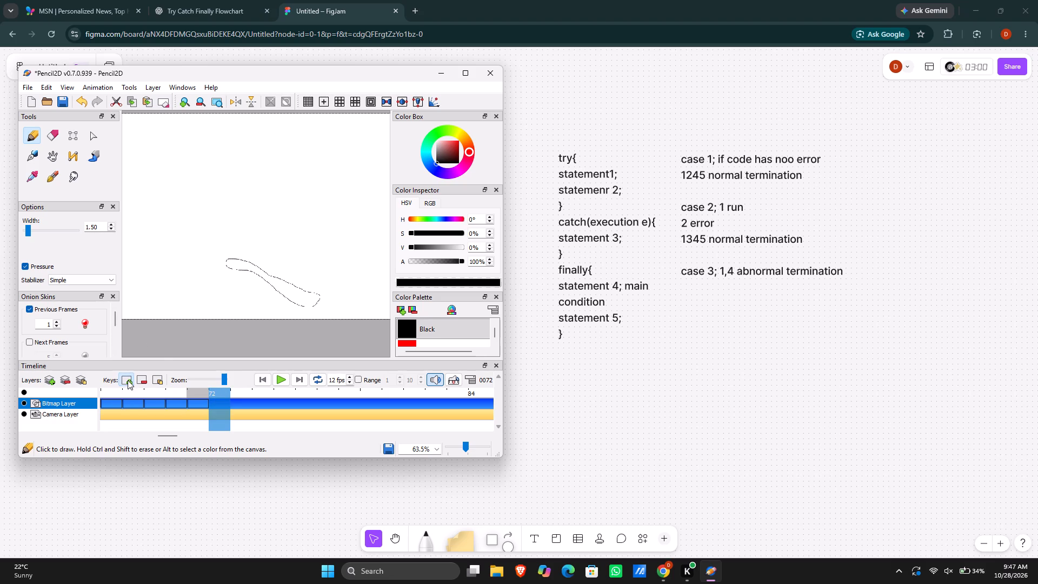
click(128, 380)
drag(300, 291, 215, 268)
drag(215, 268, 209, 279)
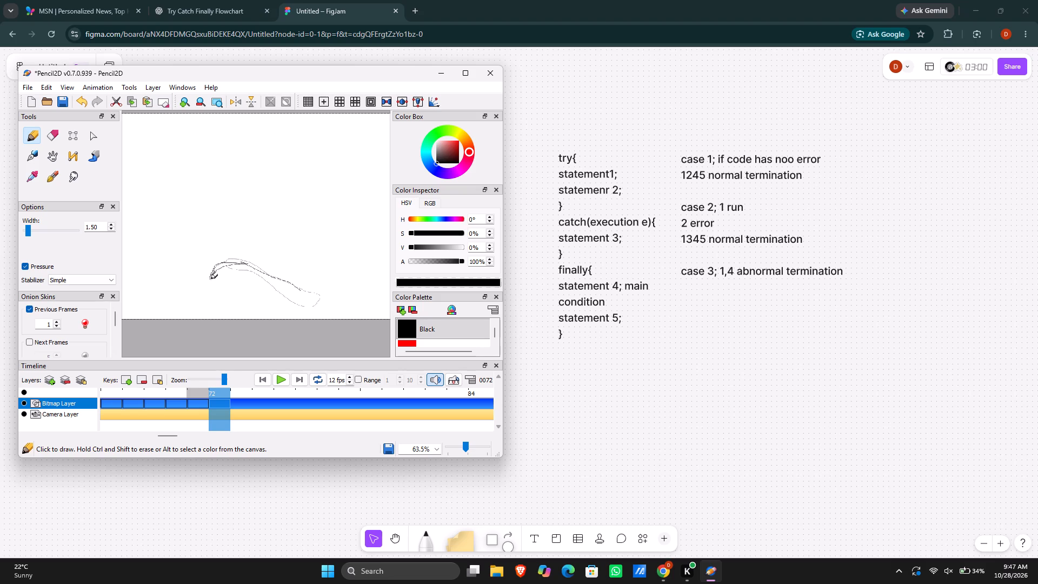
drag(209, 279, 305, 290)
drag(297, 290, 283, 295)
Set the stroke width to 2.50, add a keyframe at frame 73 and draw a curved outline with its right end raised.
ctrl+scroll(292, 294, up, 1)
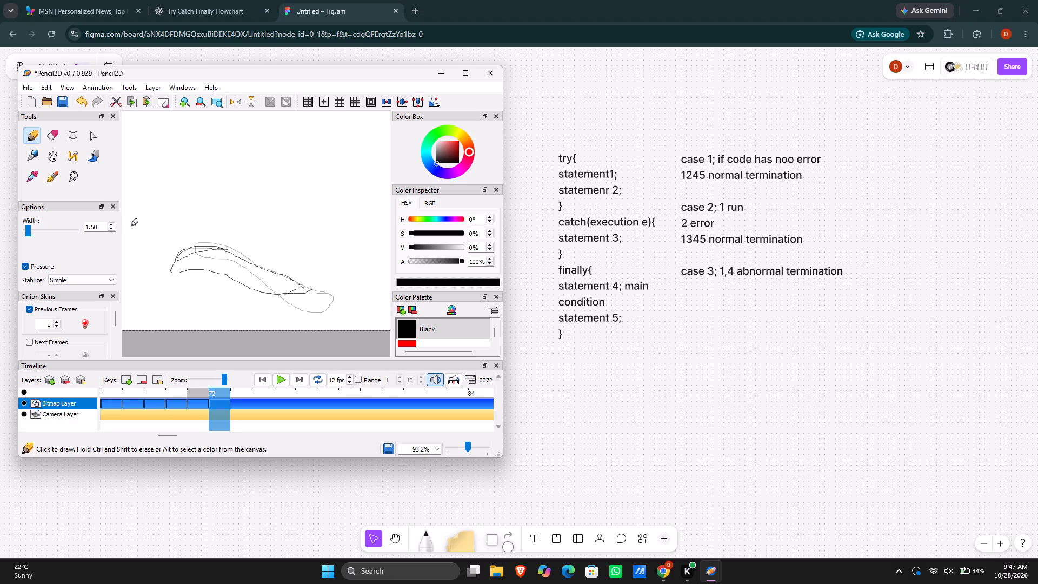
click(111, 223)
click(238, 396)
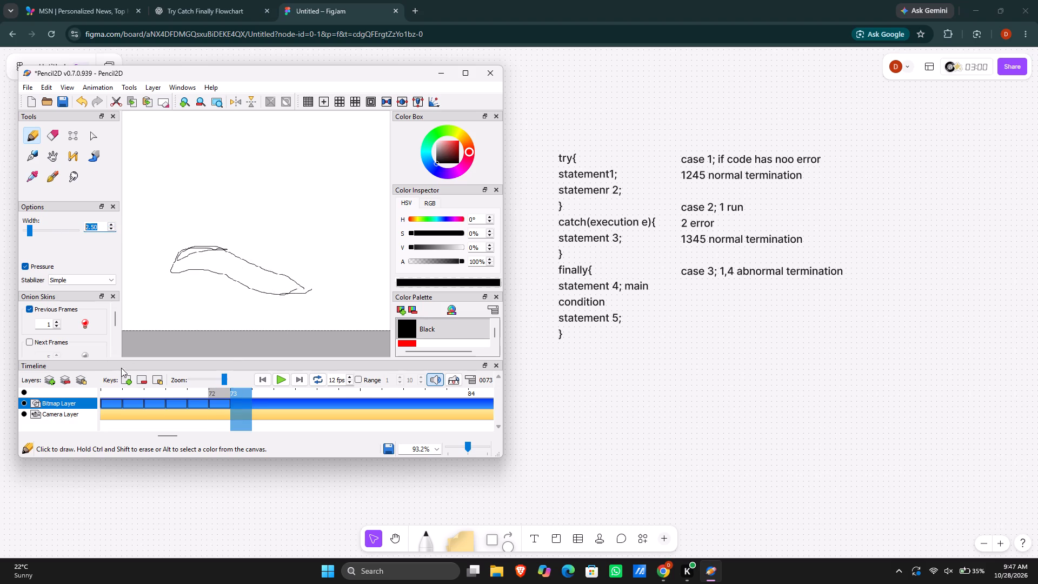
click(128, 382)
drag(189, 249, 181, 281)
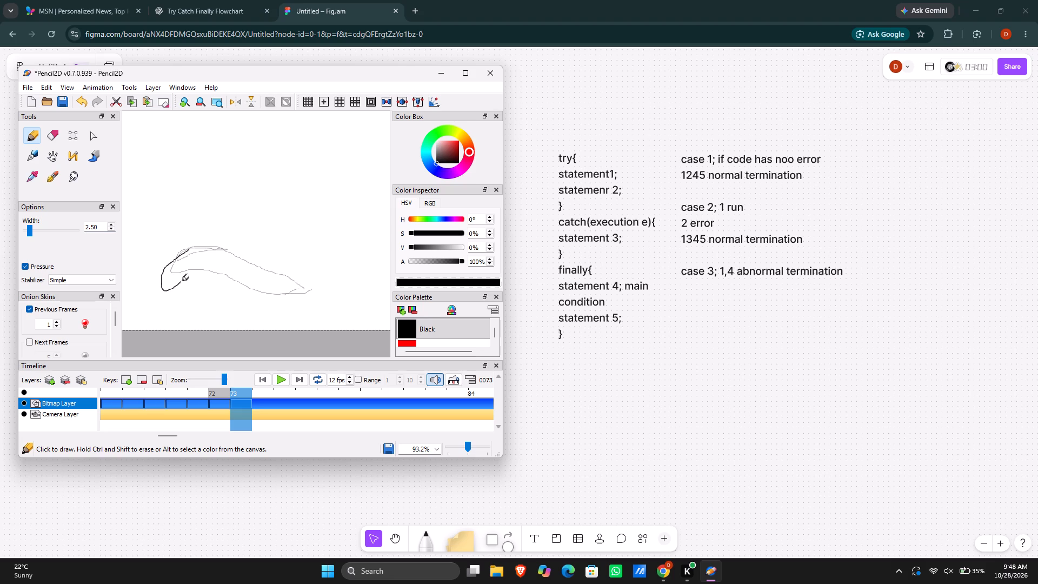
drag(181, 281, 285, 240)
drag(285, 240, 240, 260)
drag(240, 260, 182, 250)
Add a keyframe at frame 74 and draw the curved outline over the previous frame's shape with a lower right end.
ctrl+scroll(239, 341, down, 2)
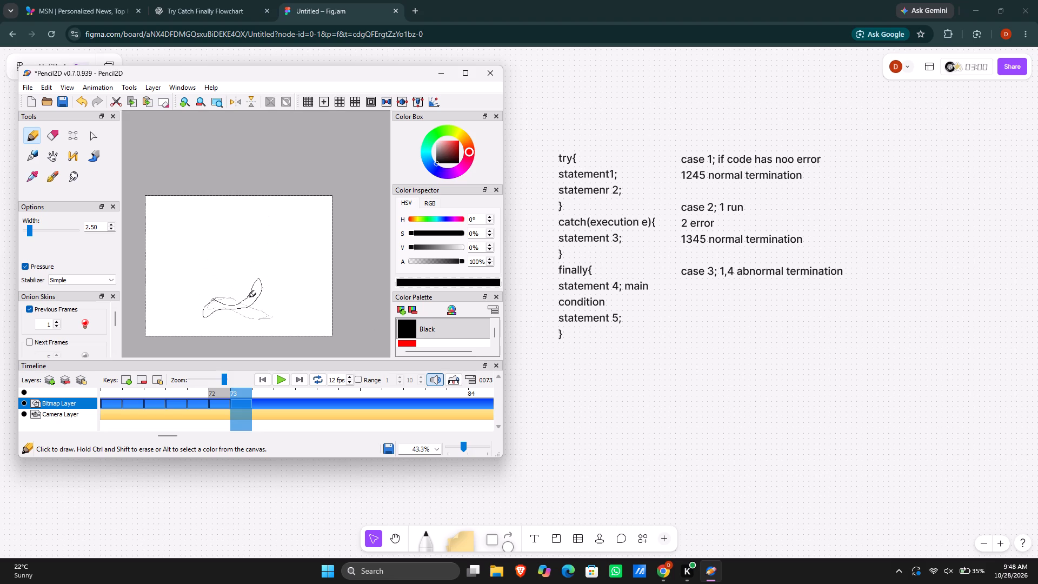
click(257, 389)
click(125, 379)
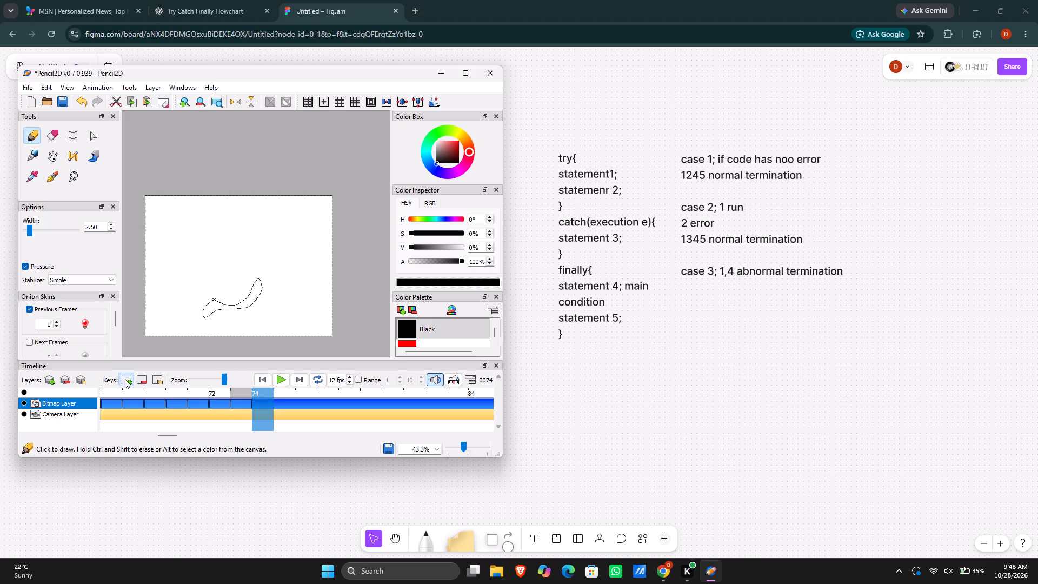
drag(215, 303, 212, 306)
drag(212, 306, 247, 307)
drag(247, 307, 247, 291)
drag(247, 291, 208, 307)
drag(207, 321, 238, 315)
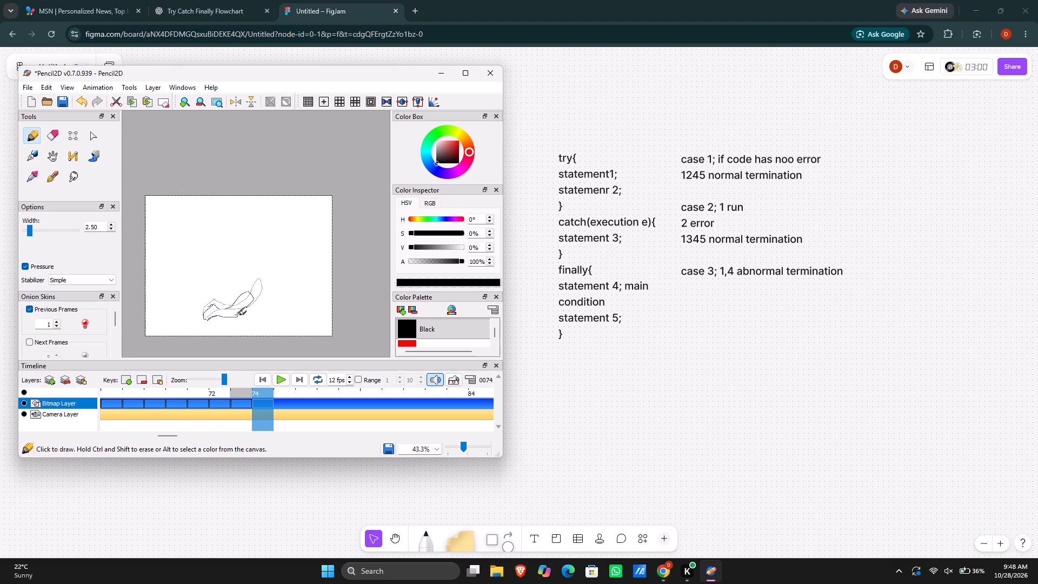
drag(238, 315, 239, 313)
Add a keyframe at frame 75 and draw a flatter, sagging outline extending further left than the previous shape.
click(280, 388)
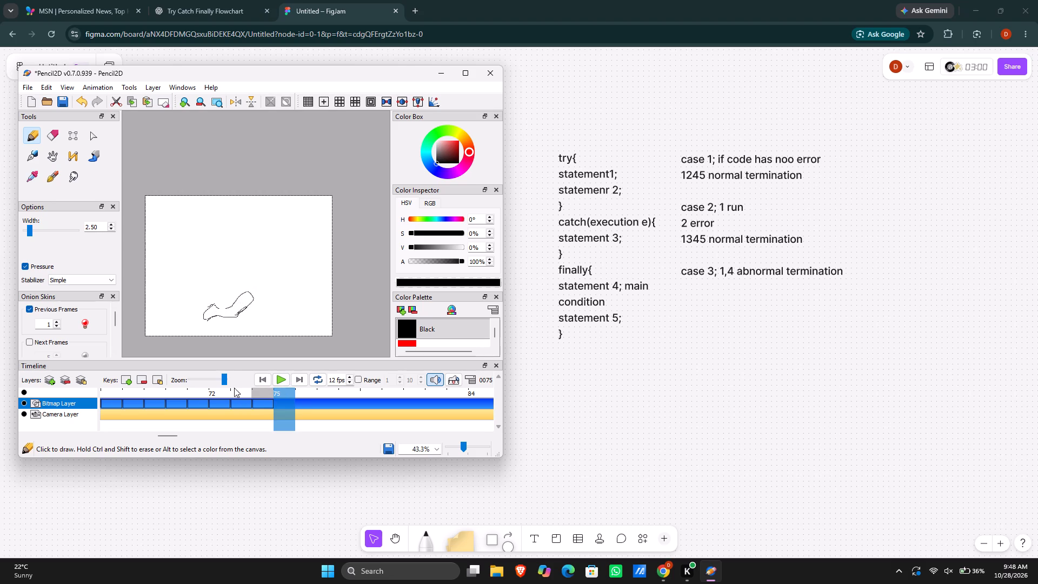
click(129, 379)
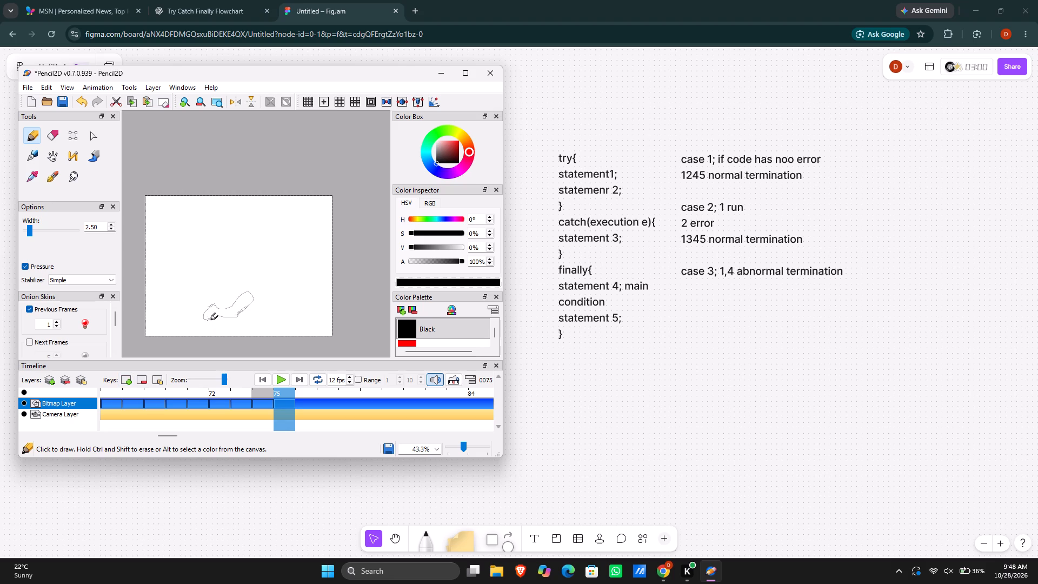
click(214, 308)
Add a keyframe at frame 76 and draw a shorter wavy outline over the left half of the previous frame's shape.
click(300, 392)
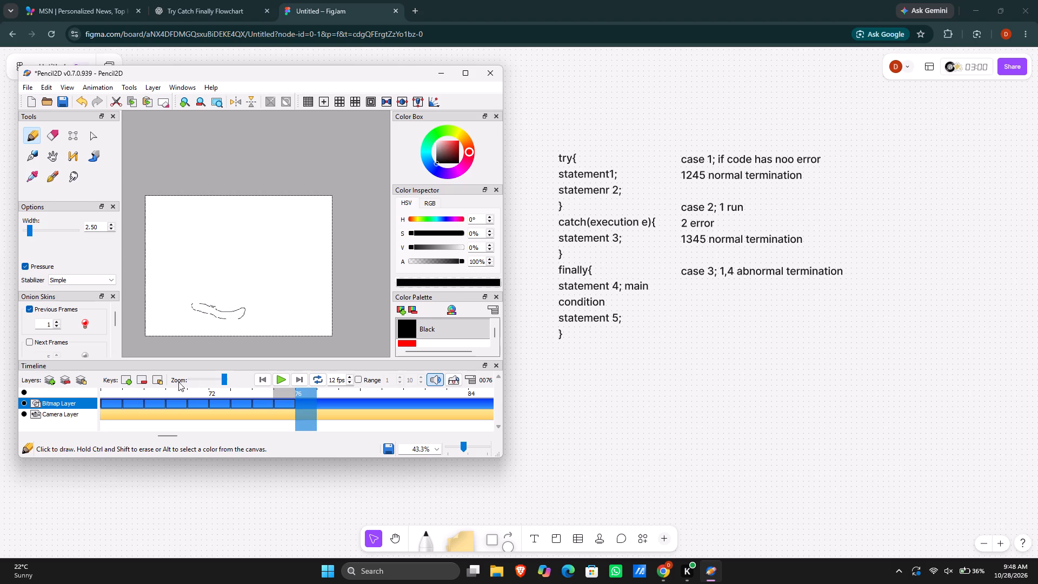
click(129, 380)
click(206, 301)
Add a keyframe at frame 77 and draw a small outline sloping down to the right, shifted up and left of the previous shape.
click(327, 390)
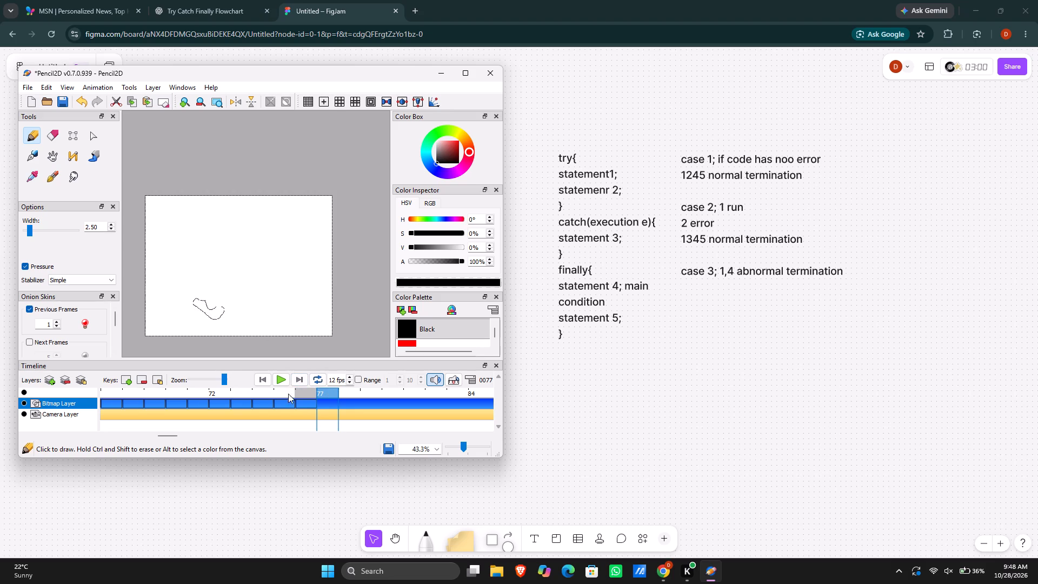
click(121, 379)
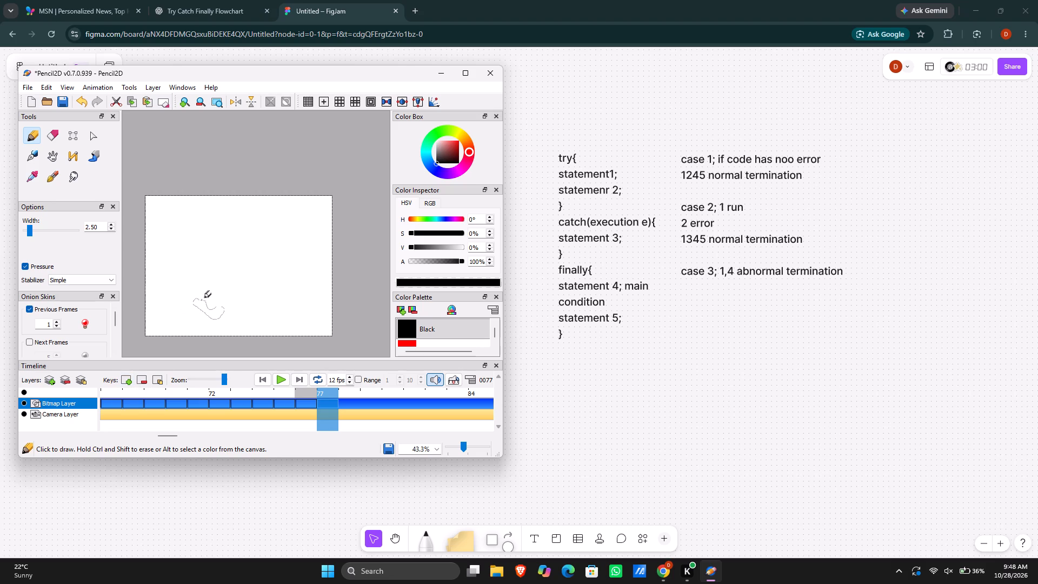
drag(202, 298, 186, 293)
drag(186, 293, 209, 311)
drag(209, 311, 196, 303)
drag(196, 303, 208, 317)
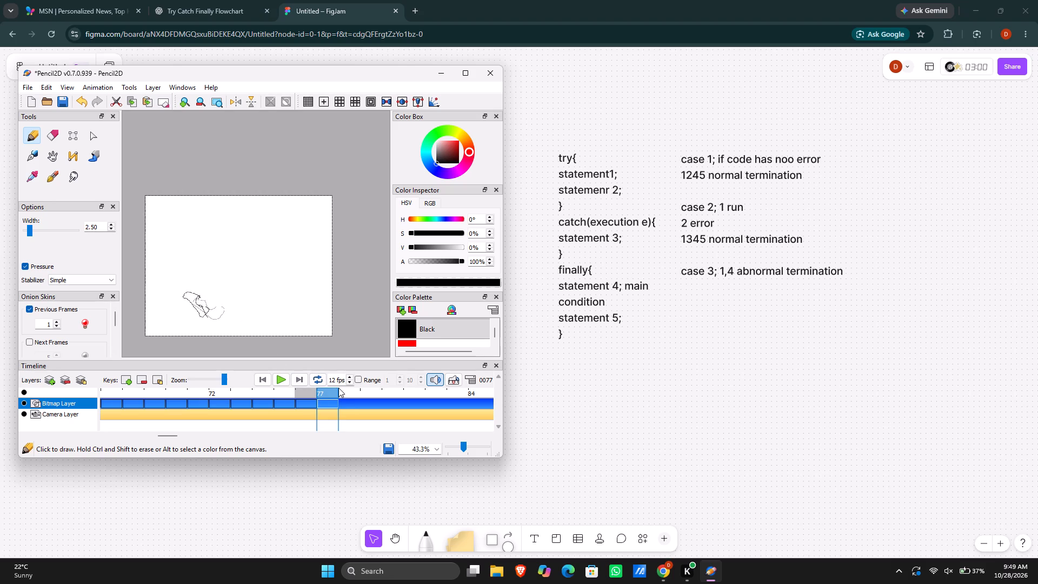
Add a keyframe at frame 78 and draw a narrower, steeper outline over the left side of the previous shape.
click(354, 388)
click(126, 375)
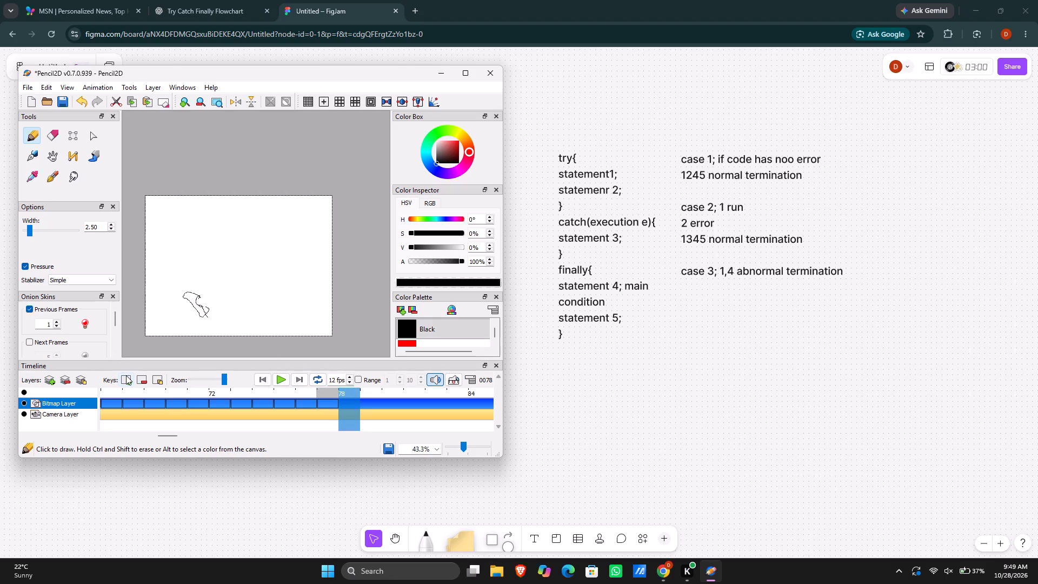
click(188, 286)
Add a keyframe at frame 79 and draw a small upright outline with a pointed top and rounded bottom over the previous shape.
click(368, 392)
click(123, 381)
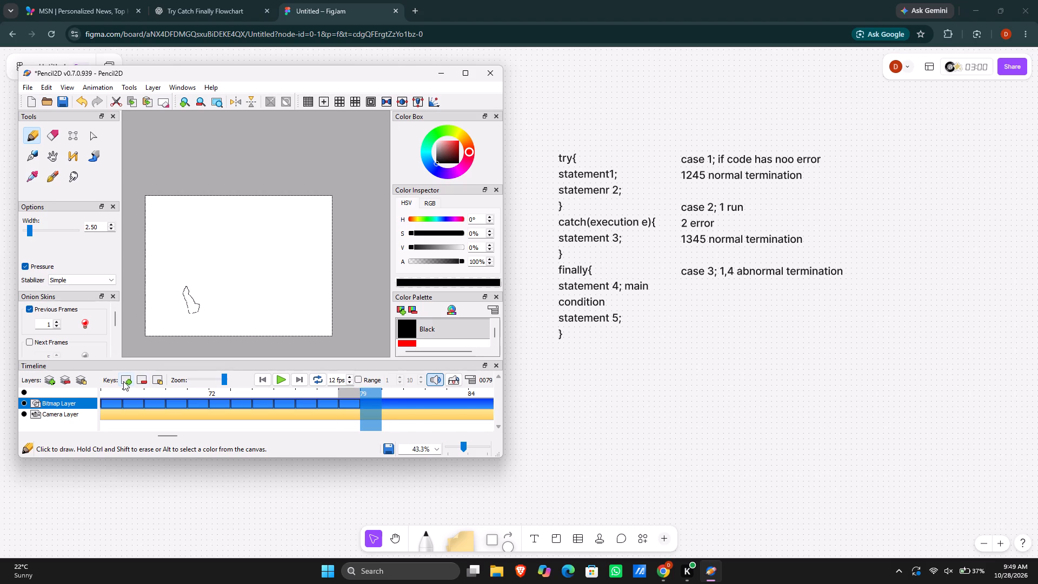
click(188, 287)
Add a keyframe at frame 80 and draw a narrow upright outline whose top leans to the right.
click(387, 389)
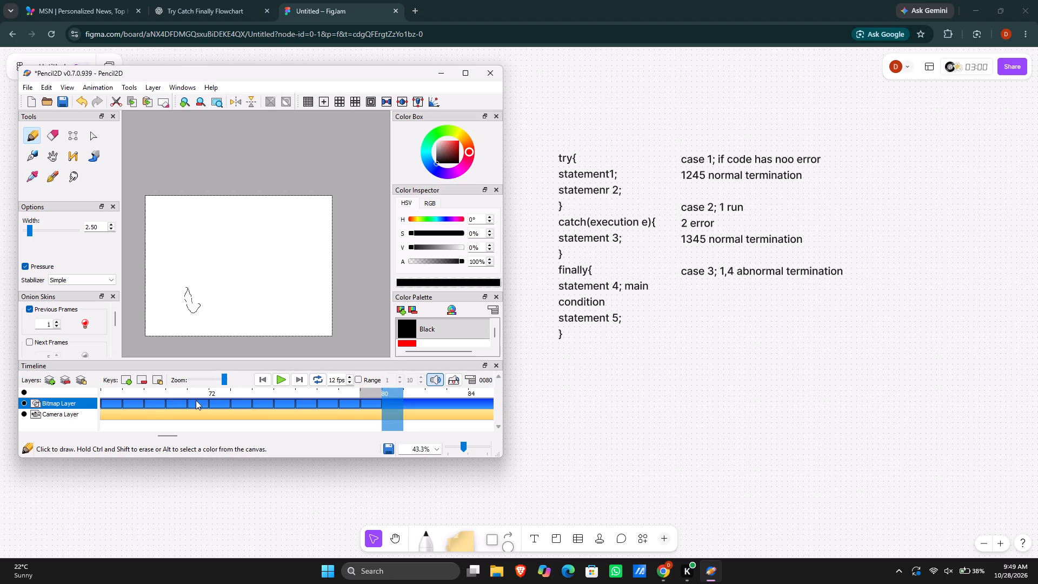
click(125, 378)
drag(190, 283, 188, 310)
drag(188, 310, 190, 290)
drag(190, 290, 186, 290)
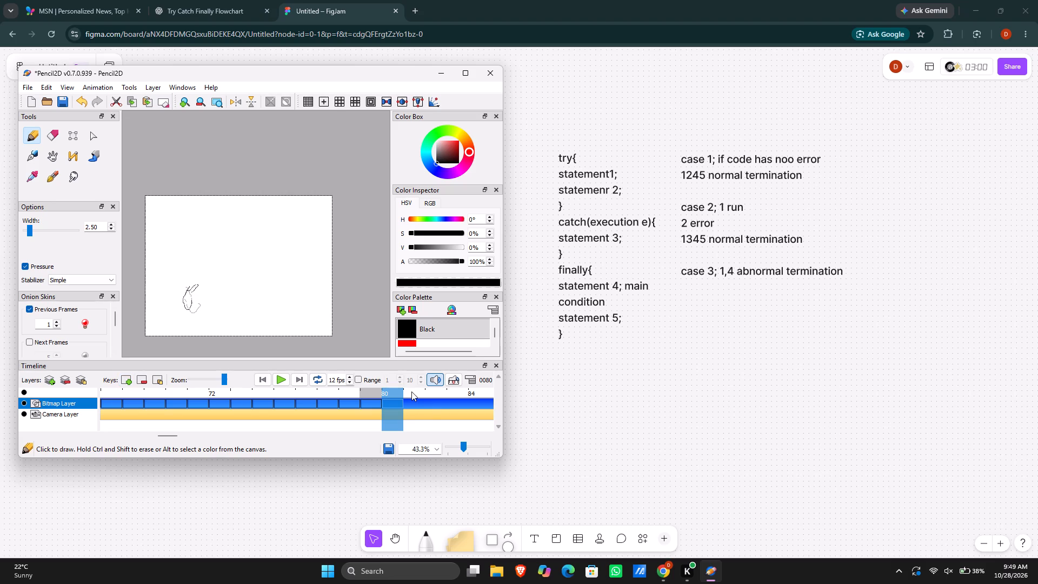
Add a keyframe at frame 81 and draw a longer curved outline rising from the previous shape's base and bending to the upper right.
click(411, 391)
click(127, 381)
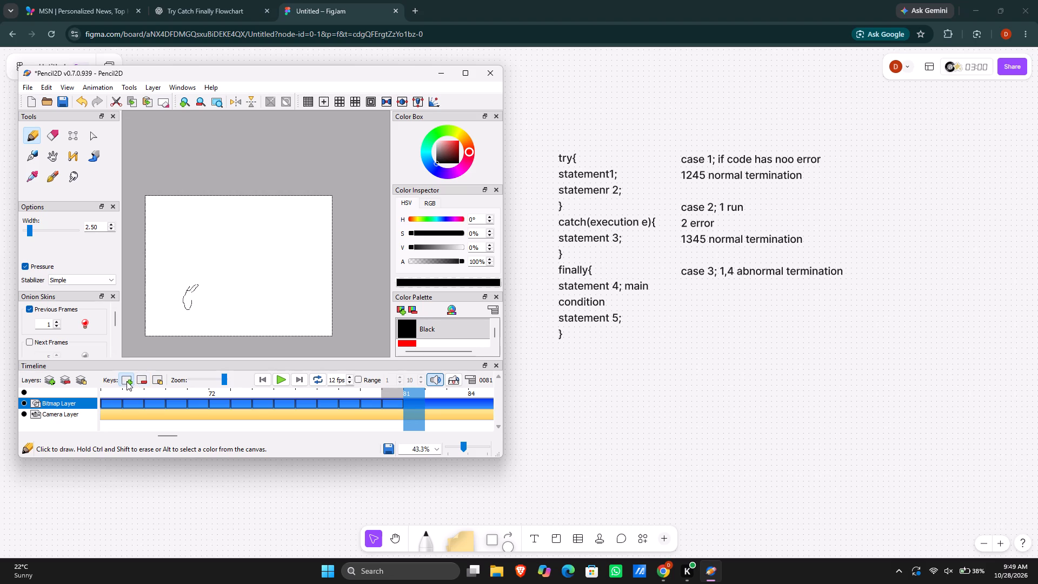
click(198, 280)
Add a keyframe at frame 82 and draw a shorter slanted outline along the previous shape's upper bend, extending further right.
click(433, 390)
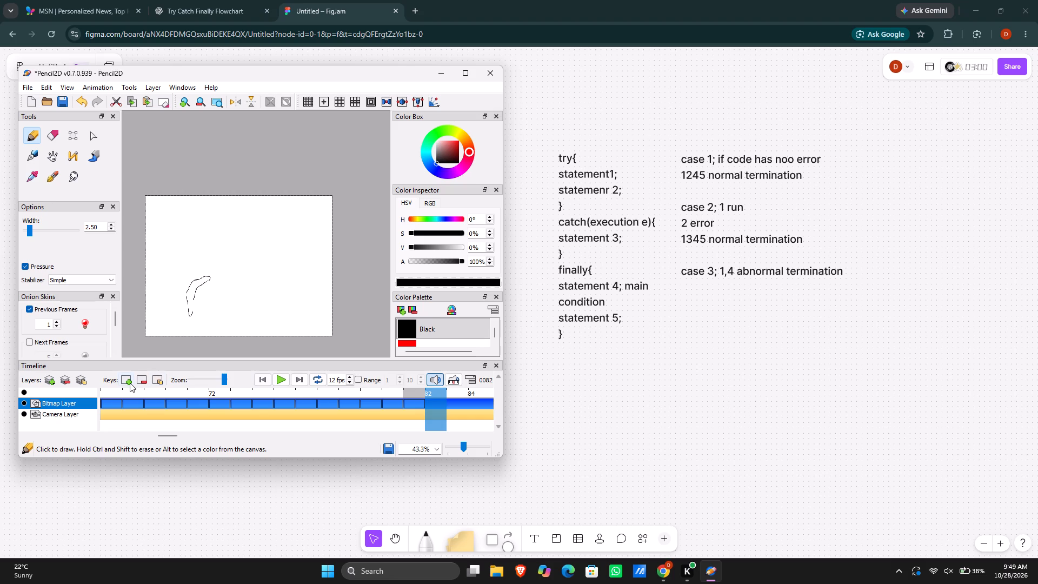
click(129, 382)
drag(214, 273, 202, 284)
drag(202, 284, 206, 273)
Add a keyframe at frame 83 and draw a flatter arched outline with a wider right end, shifted slightly right of the previous shape.
click(455, 388)
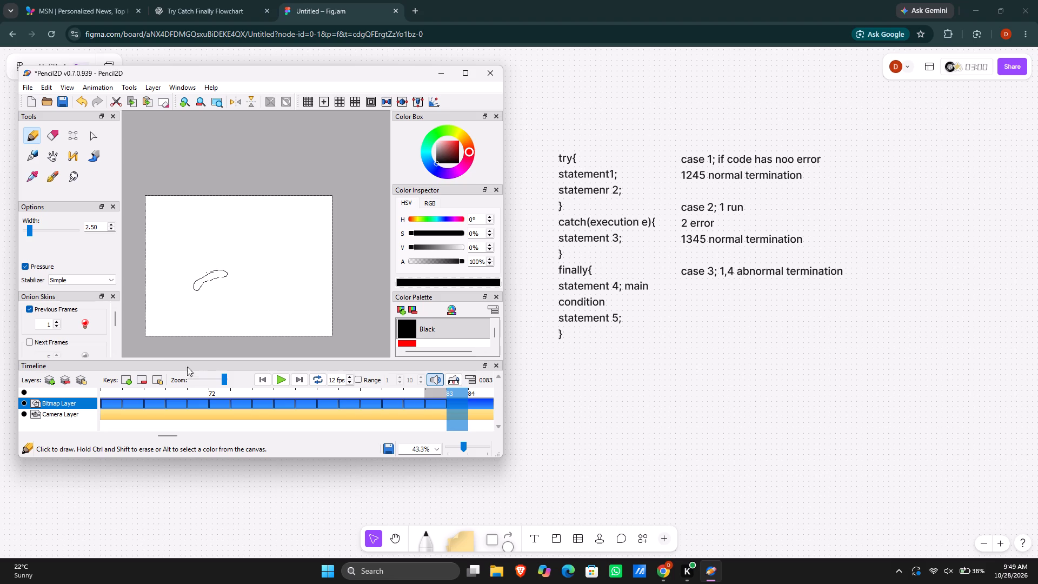
click(128, 380)
click(228, 271)
Add a keyframe at frame 84 and draw a nearly horizontal outline shifted slightly right of the previous frame's shape.
click(475, 394)
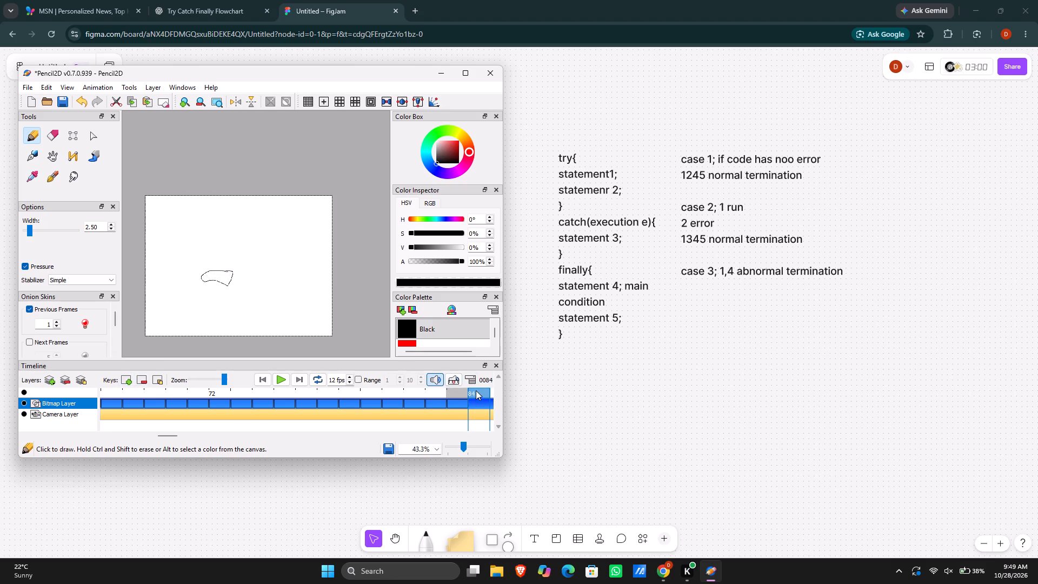
click(128, 381)
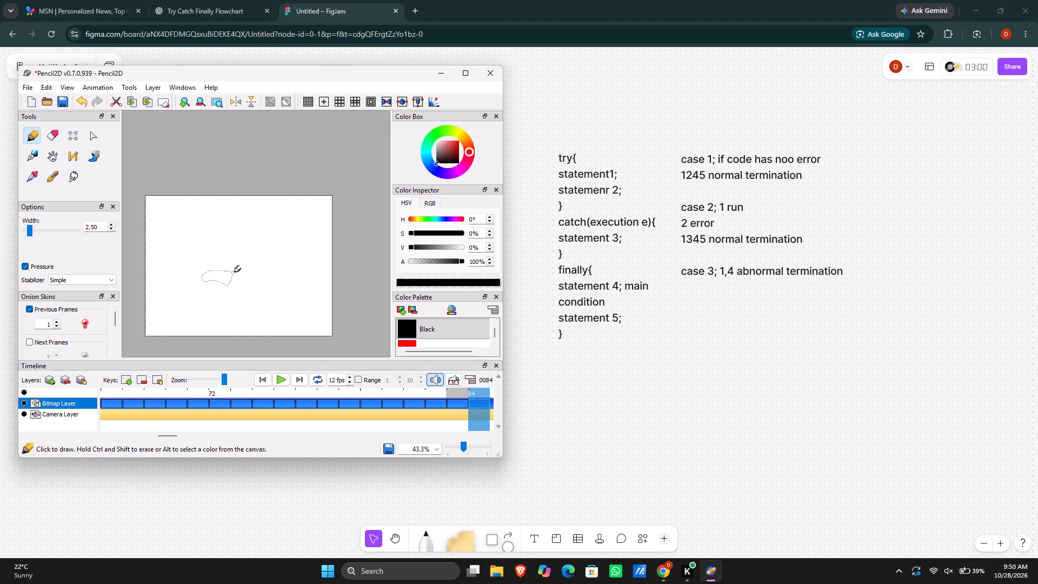
click(237, 273)
Add a keyframe at frame 85 and draw a narrow outline sloping down to the right, shifted right of the previous shape.
drag(172, 437, 181, 437)
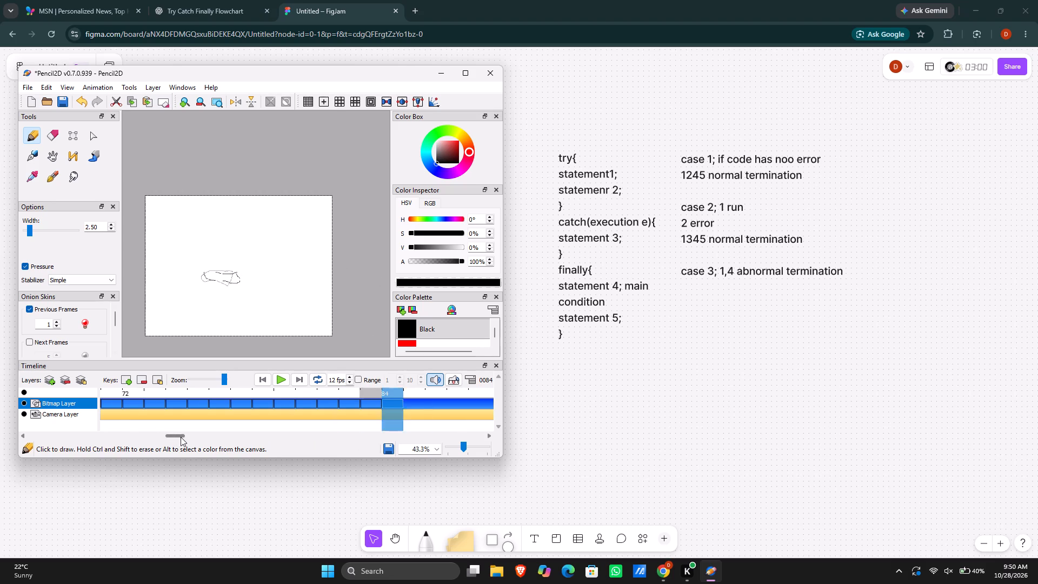
drag(181, 437, 197, 439)
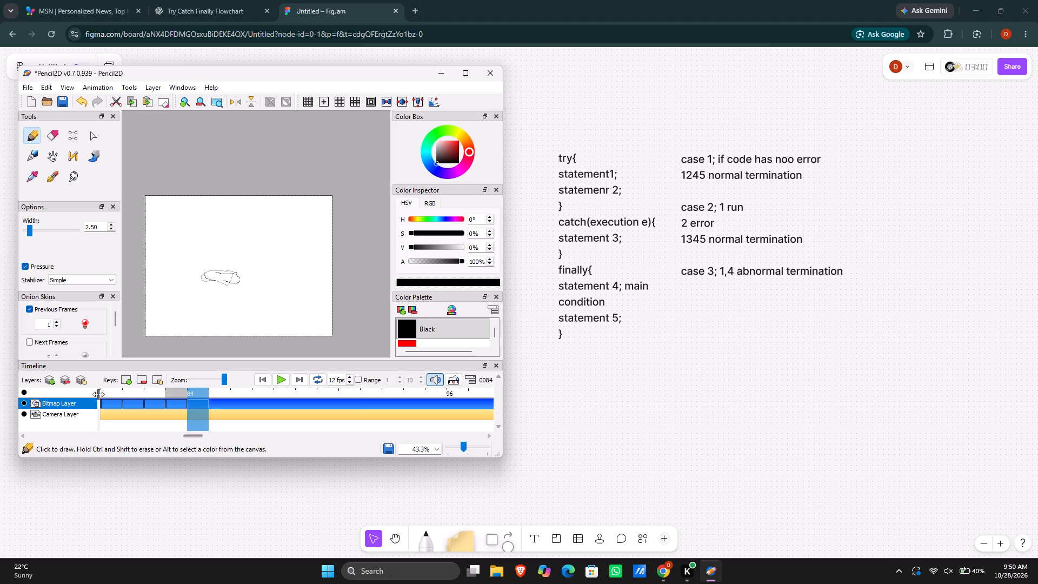
click(217, 396)
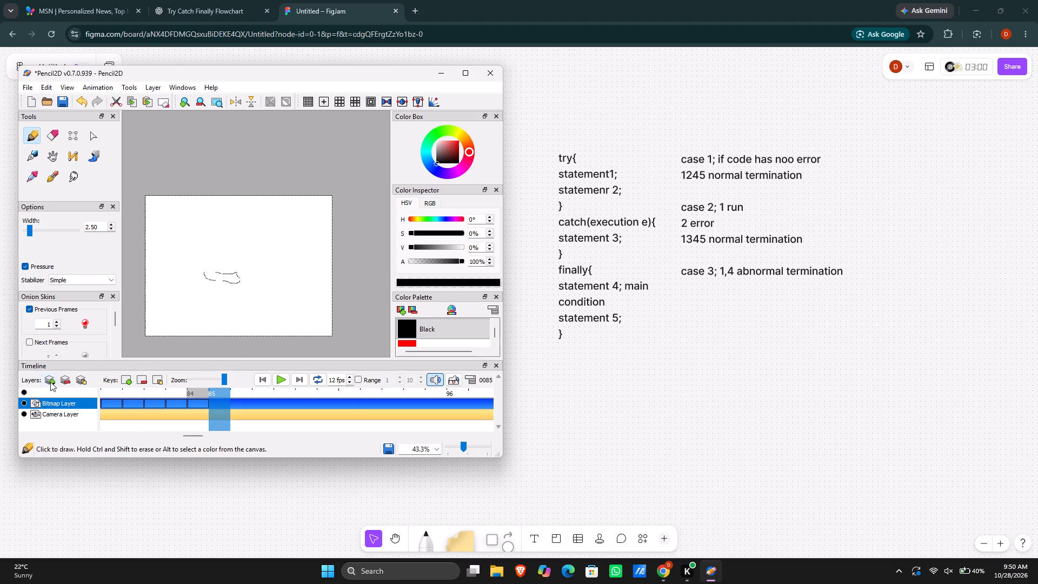
click(128, 382)
drag(237, 272, 217, 277)
drag(217, 277, 234, 274)
drag(234, 274, 221, 269)
Add an empty keyframe at frame 86 on the bitmap layer.
click(234, 387)
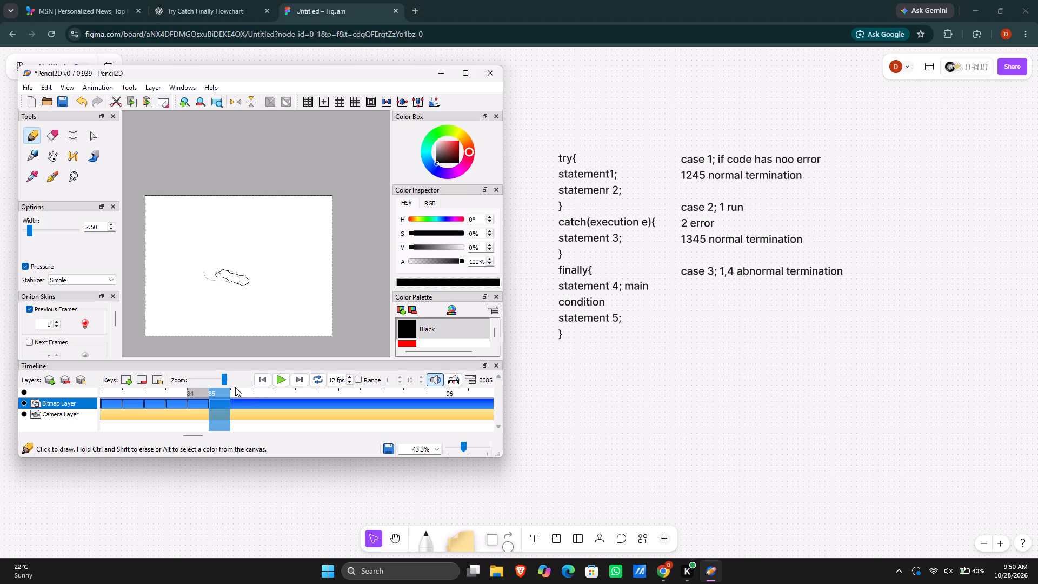
click(238, 388)
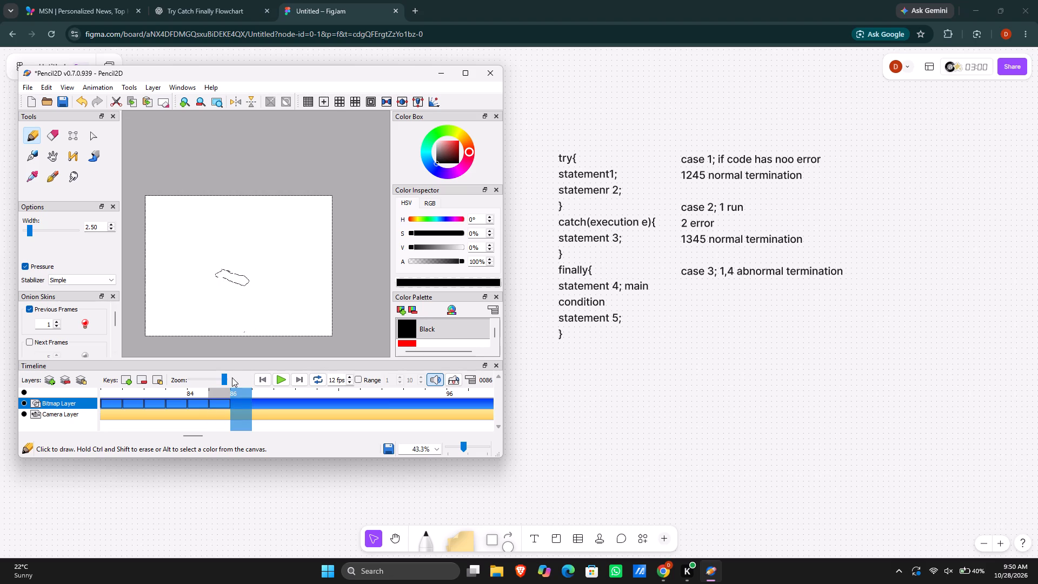
click(127, 380)
Switch to the FigJam board and draw a wide text box in the empty area left of the try/catch/finally code.
click(585, 112)
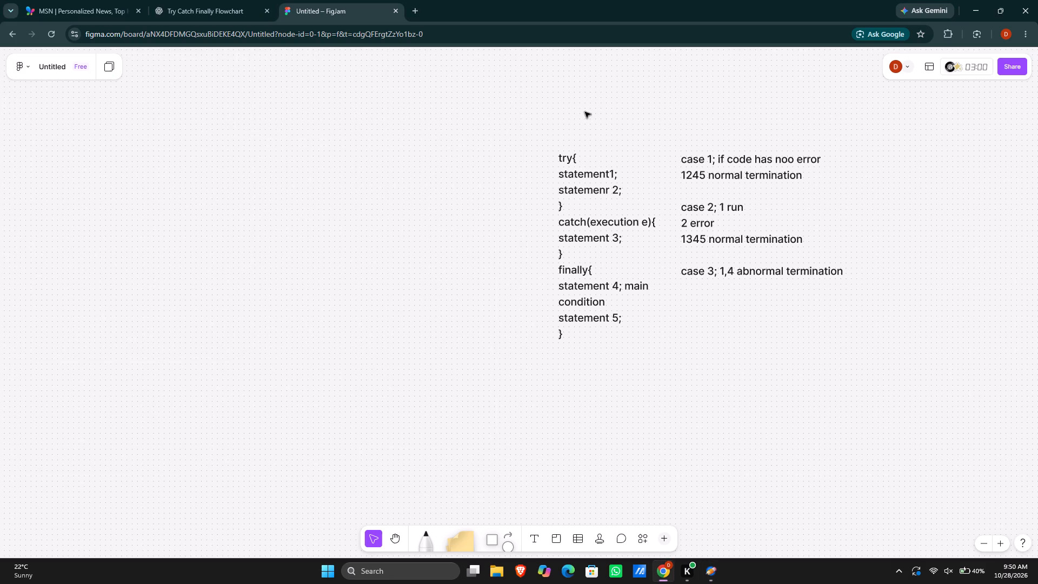
scroll(309, 130, right, 1)
scroll(309, 130, up, 1)
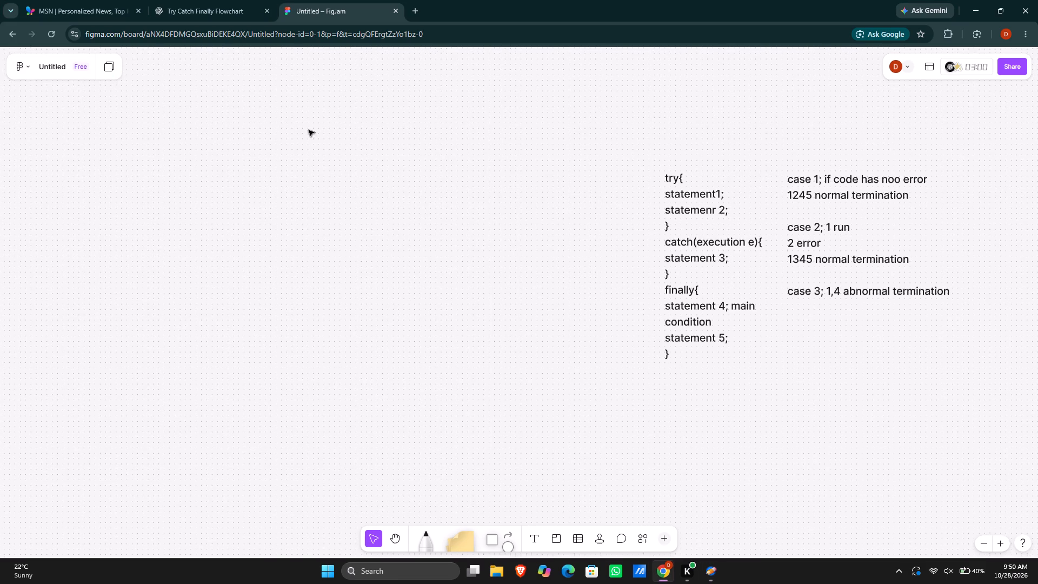
scroll(309, 130, up, 1)
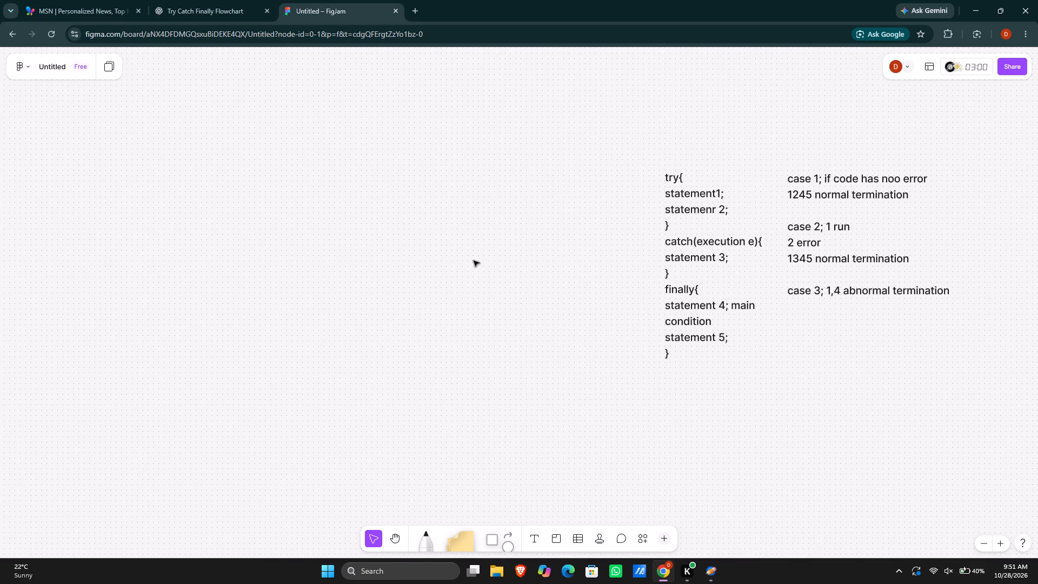
click(535, 541)
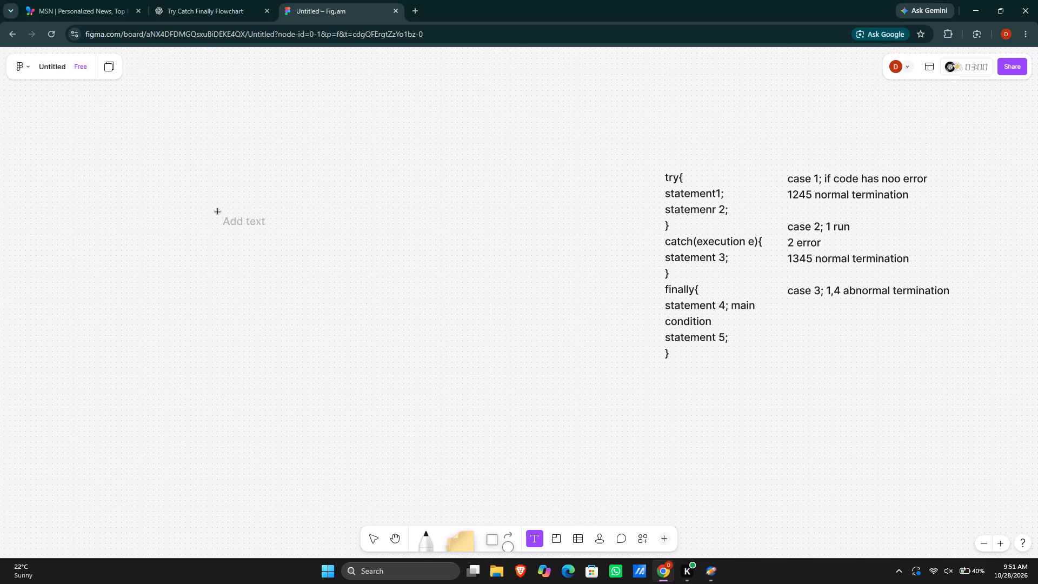
drag(194, 139, 511, 145)
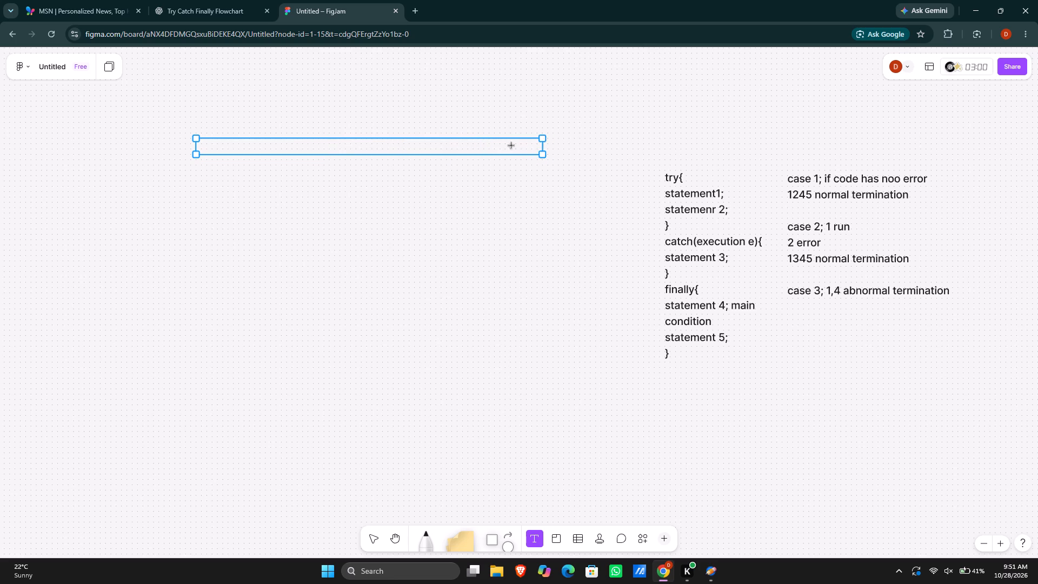
drag(511, 145, 515, 141)
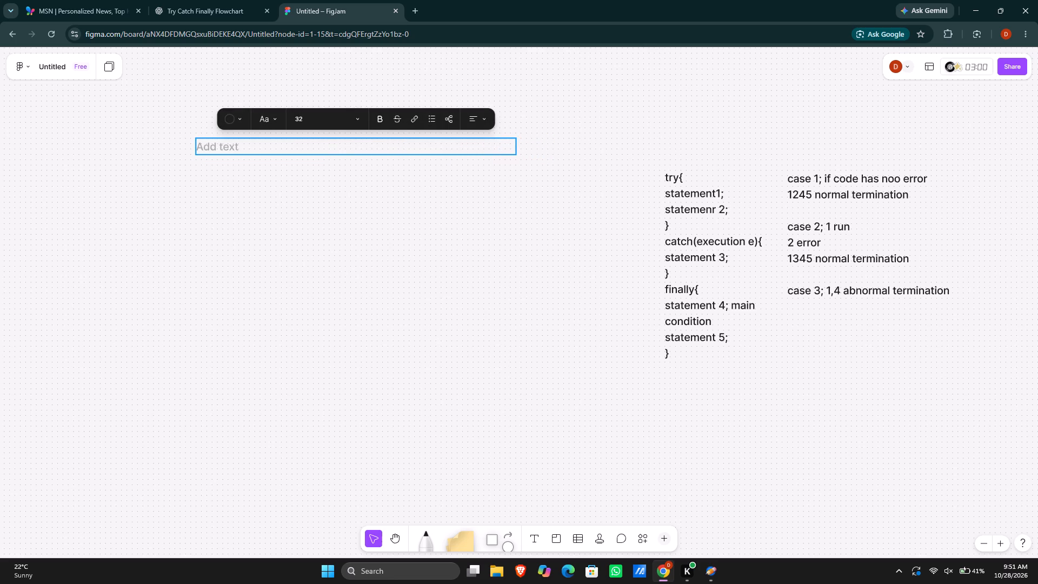
Enter the heading "try-catch-finally;-" in the new text box and start a new line below it.
click(220, 148)
text(try)
key(space)
key(BackSpace)
text(-catc)
key(BackSpace)
key(BackSpace)
text(tch0)
key(BackSpace)
key(minus)
text(finally)
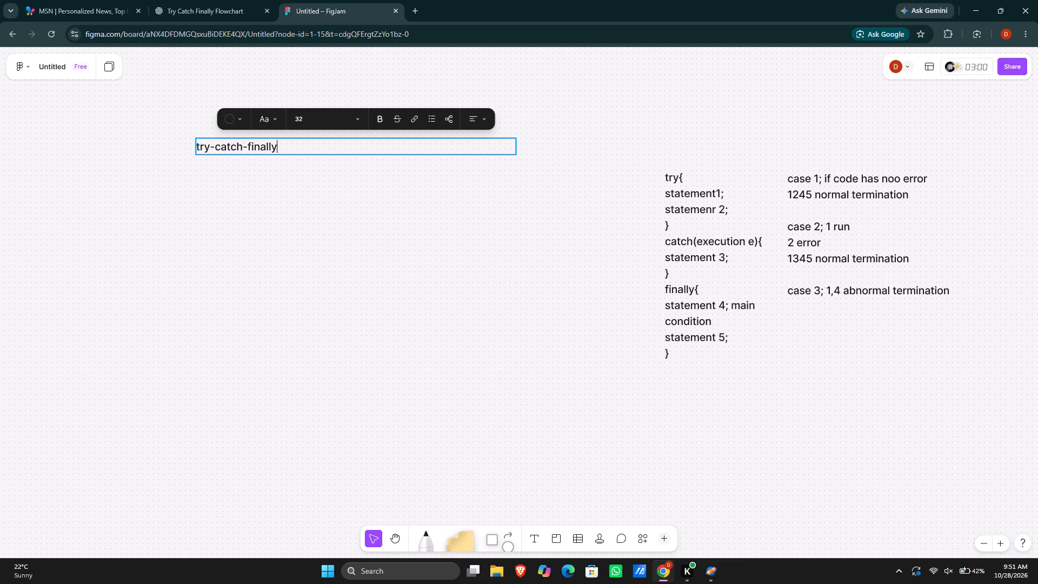
key(shift+quotedbl)
key(BackSpace)
key(apostrophe)
key(BackSpace)
text(;-)
key(Return)
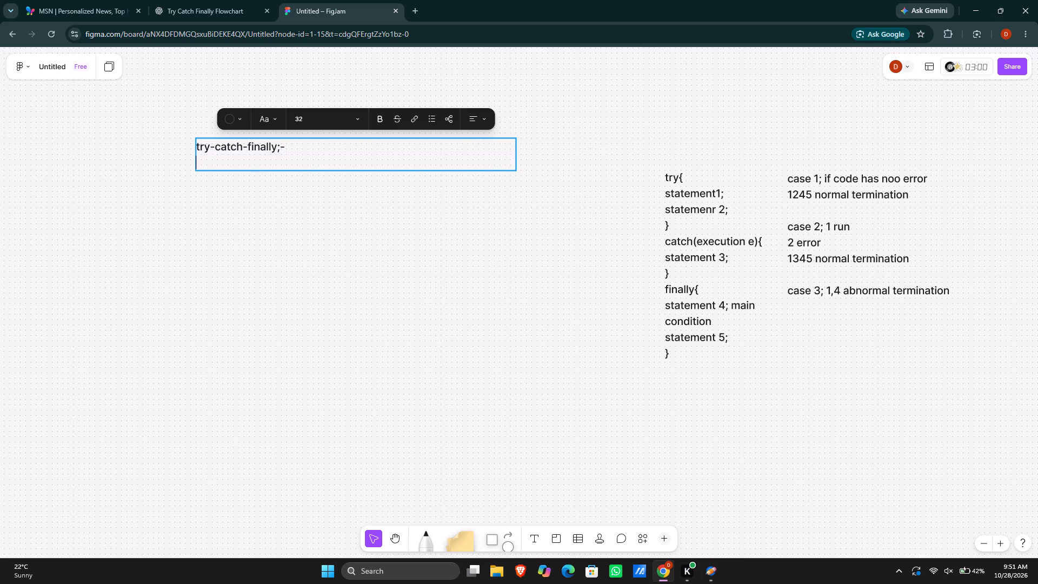
Add the line "try;- it only contain risky code." under the heading, followed by a line break.
text(try)
text(;-)
key(space)
text(it only ca)
key(BackSpace)
text(ontain)
key(space)
text(risk)
text(y code)
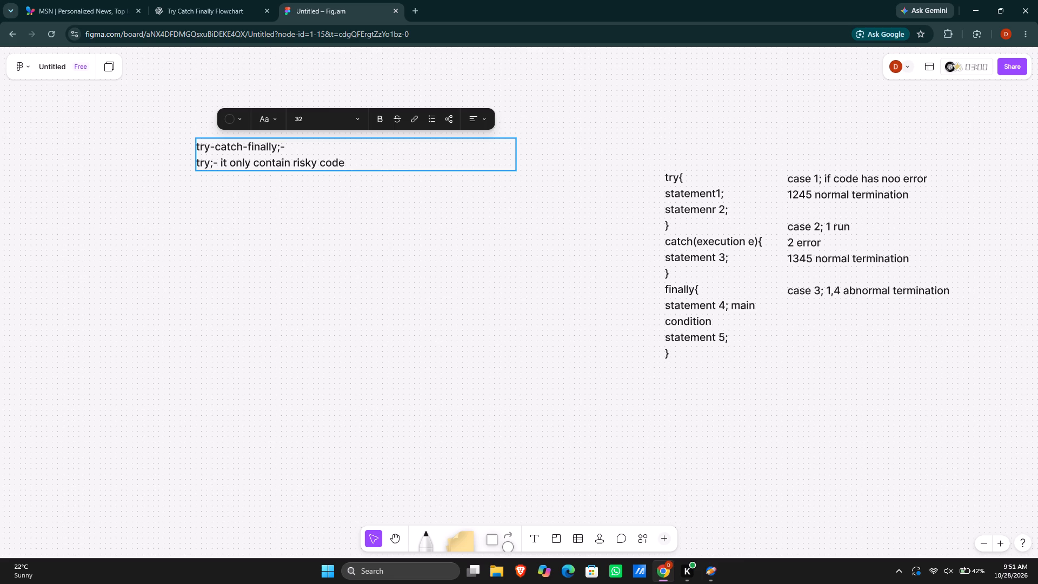
key(period)
key(Return)
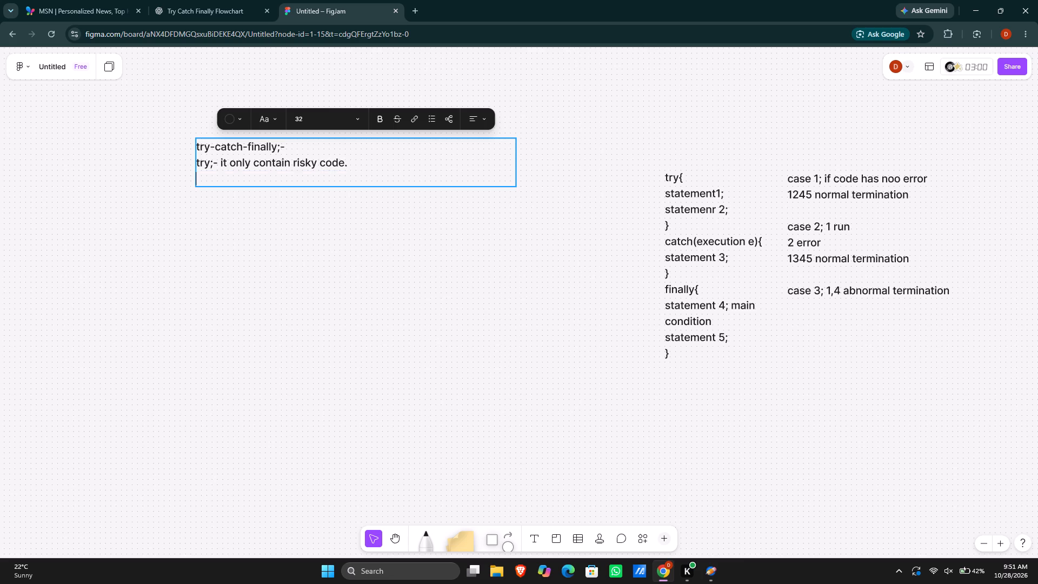
Add the line "catch;- it is used to handle the exception." below the try definition, followed by a line break.
text(catch)
text(;-)
key(space)
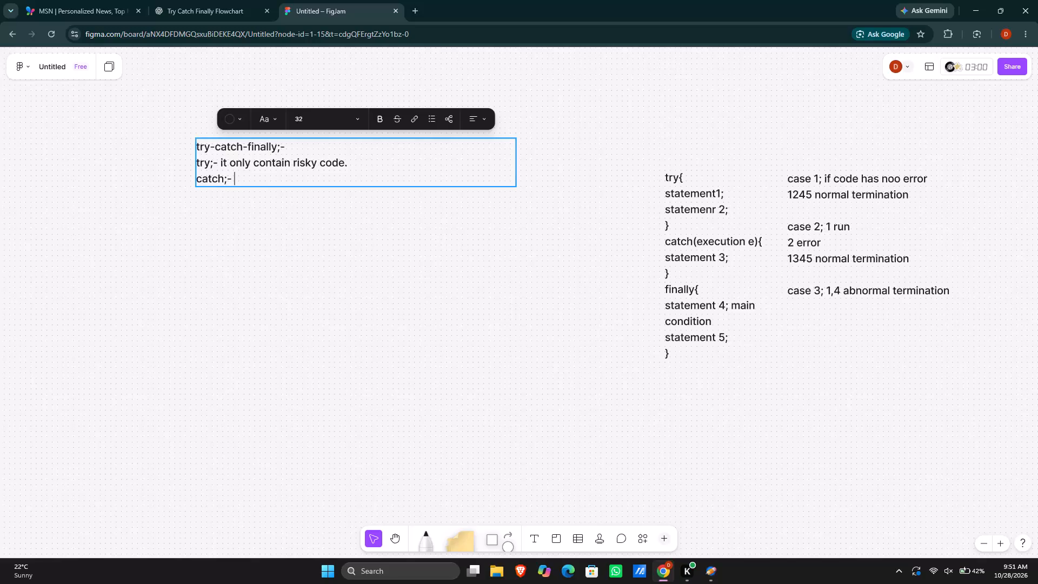
text(it is used)
key(space)
text(to hand)
text(le the exce)
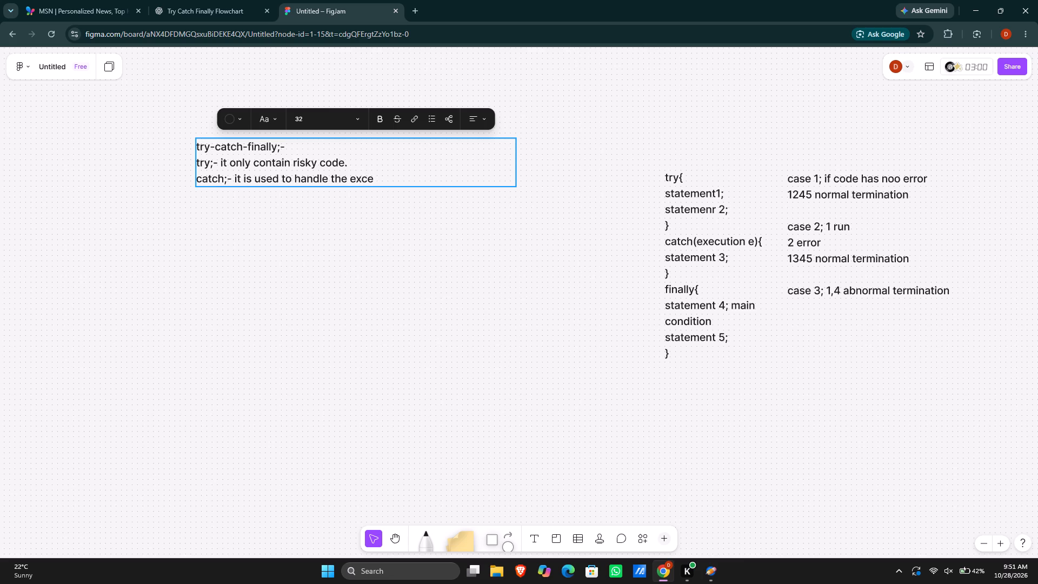
text(ption)
key(space)
key(BackSpace)
key(period)
key(Return)
Start the finally definition under the catch line with the text "fianlly;- it is a realtime block".
text(fianlly)
text(;-)
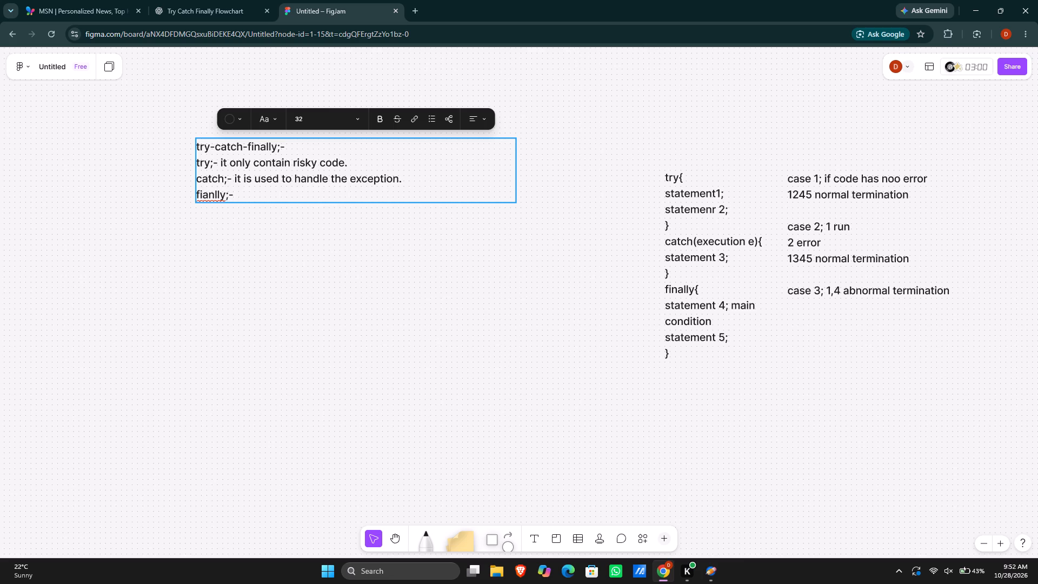
key(space)
text(it is)
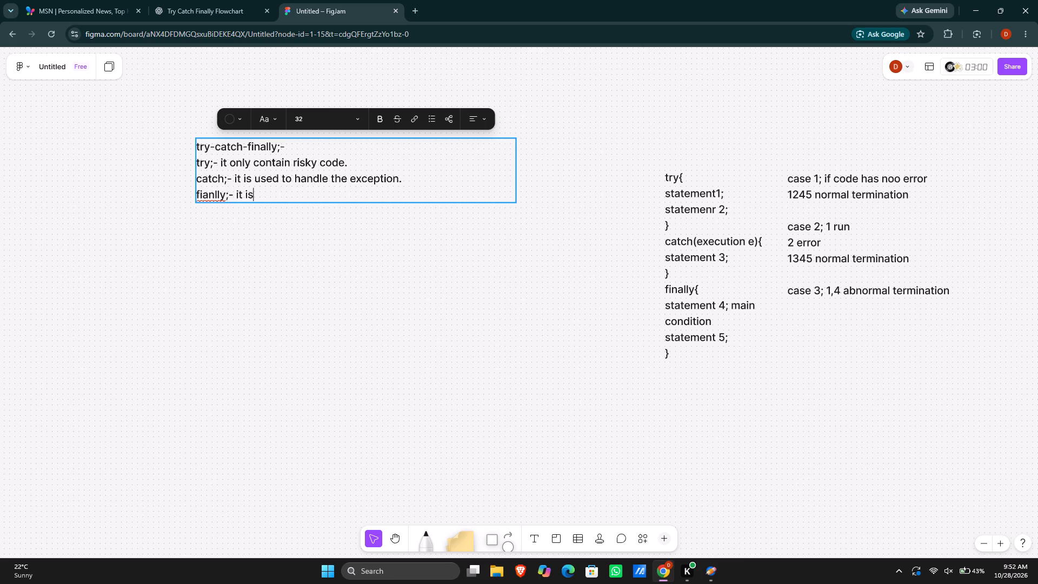
key(space)
text(a real)
text(time)
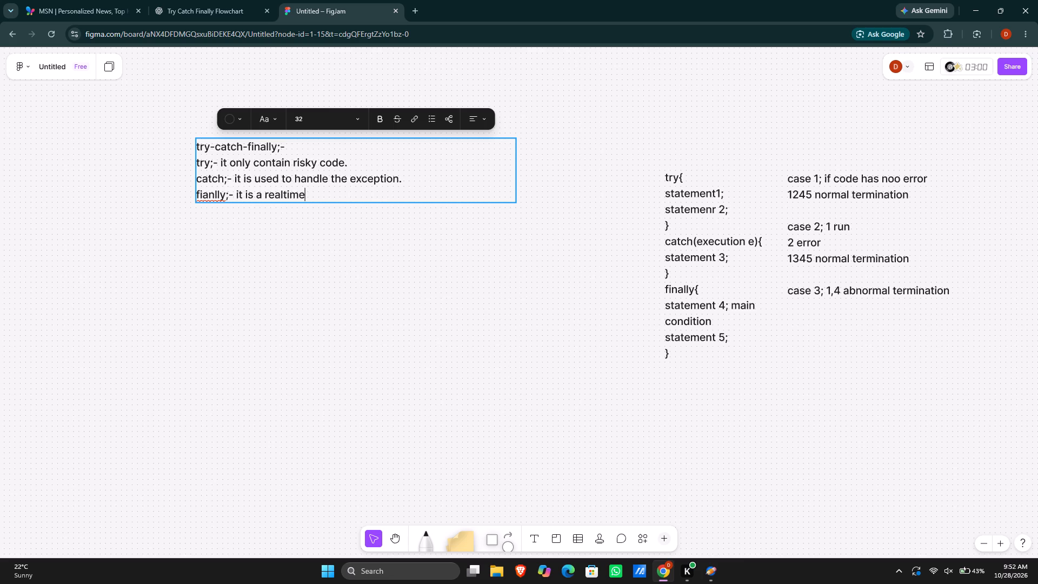
key(space)
text(blocjj)
key(BackSpace)
key(BackSpace)
text(k)
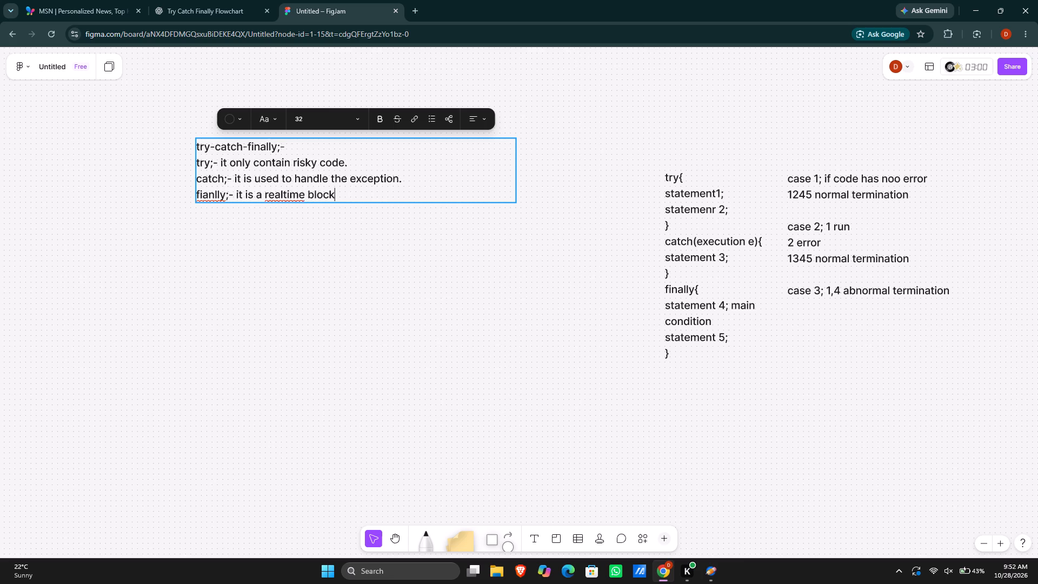
key(space)
Continue the finally definition with "used to handle teh resources &".
text(used to)
key(space)
text(handle)
key(space)
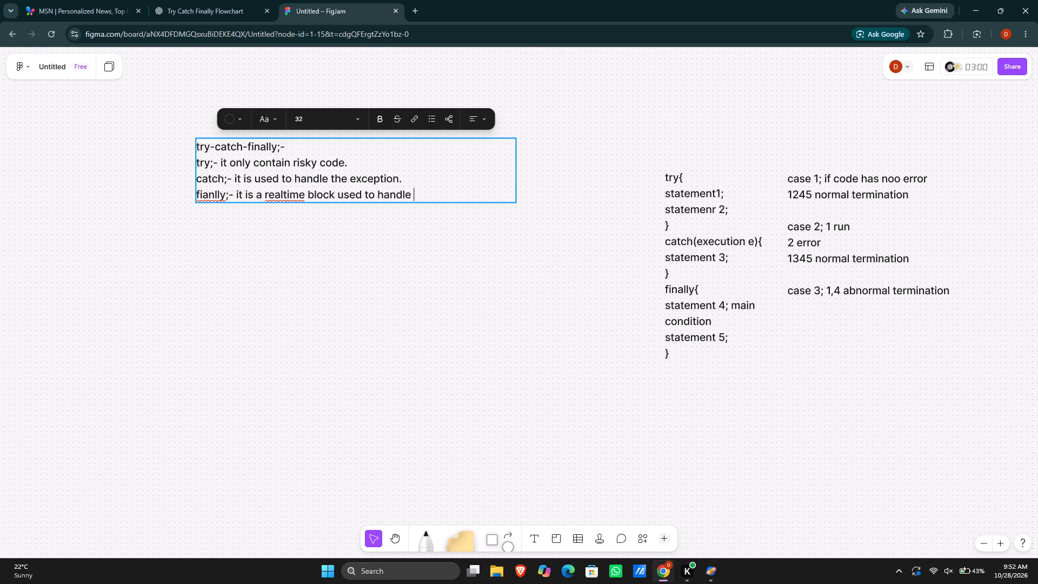
text(teh resources)
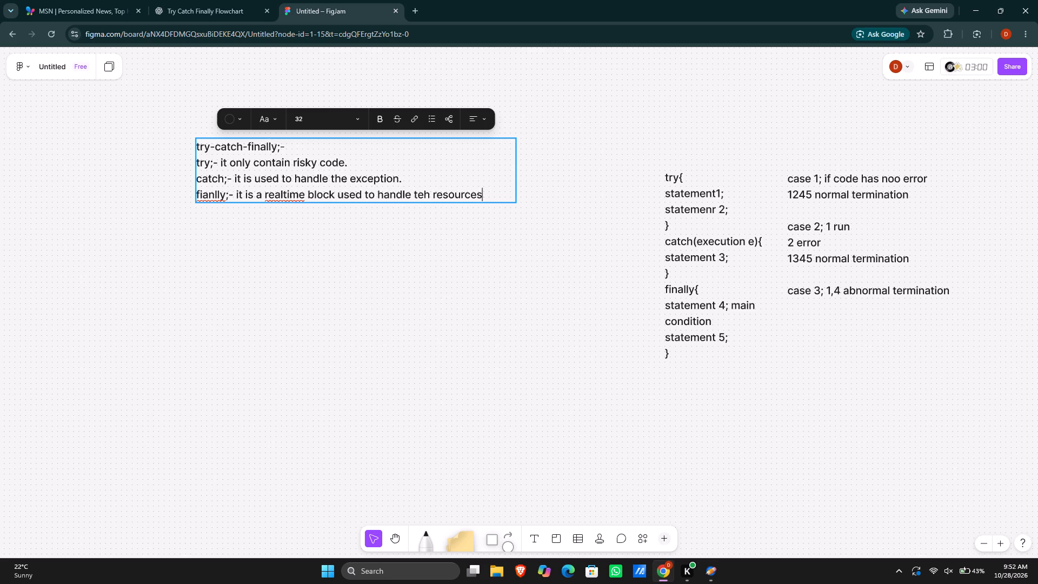
key(space)
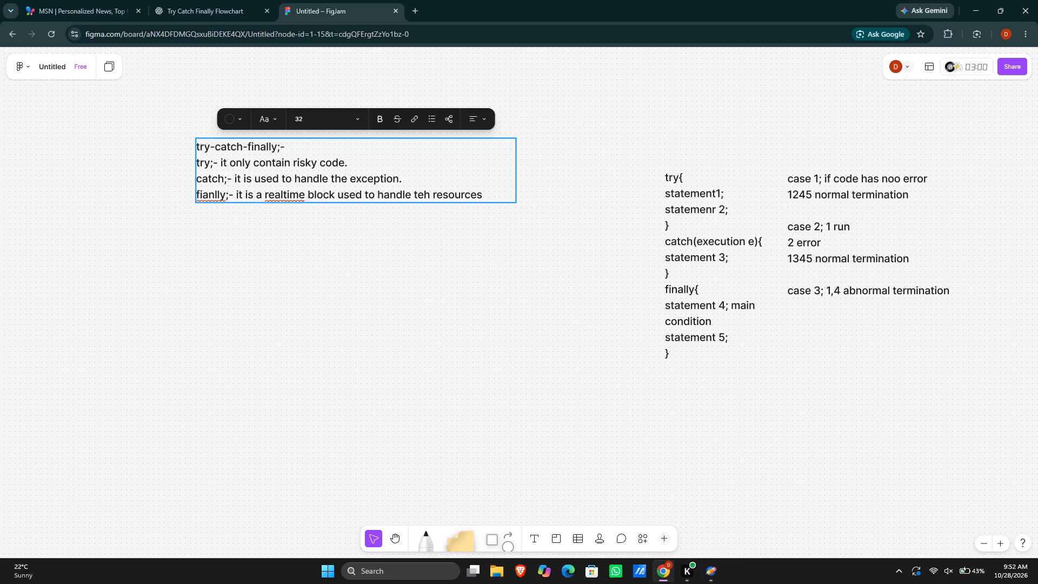
text(&)
key(space)
Extend the finally definition with "the code that must be finally written".
text(the code)
key(space)
text(that)
key(space)
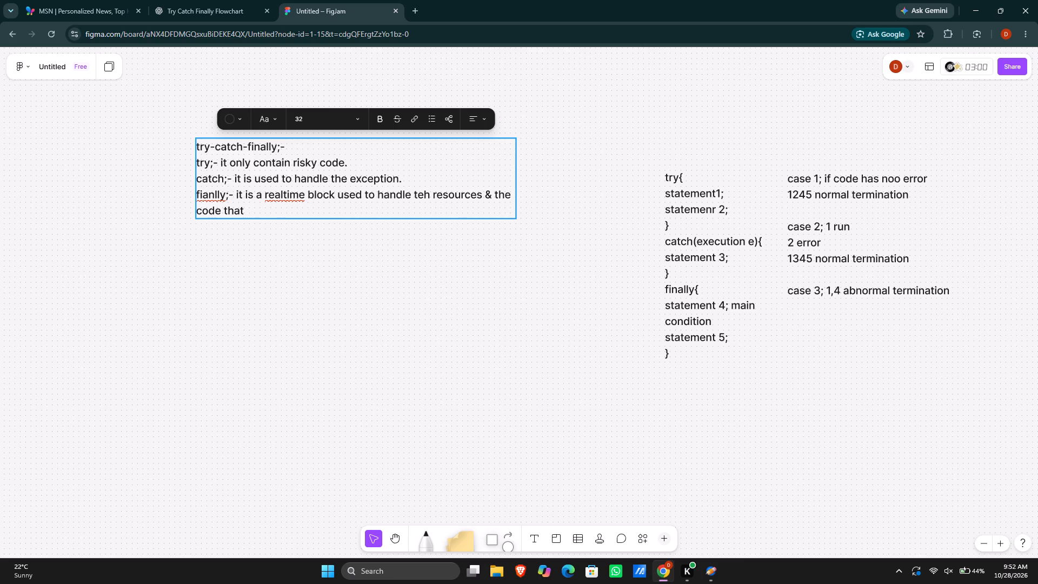
text(must be)
key(space)
text(finally)
key(space)
text(written)
key(space)
key(BackSpace)
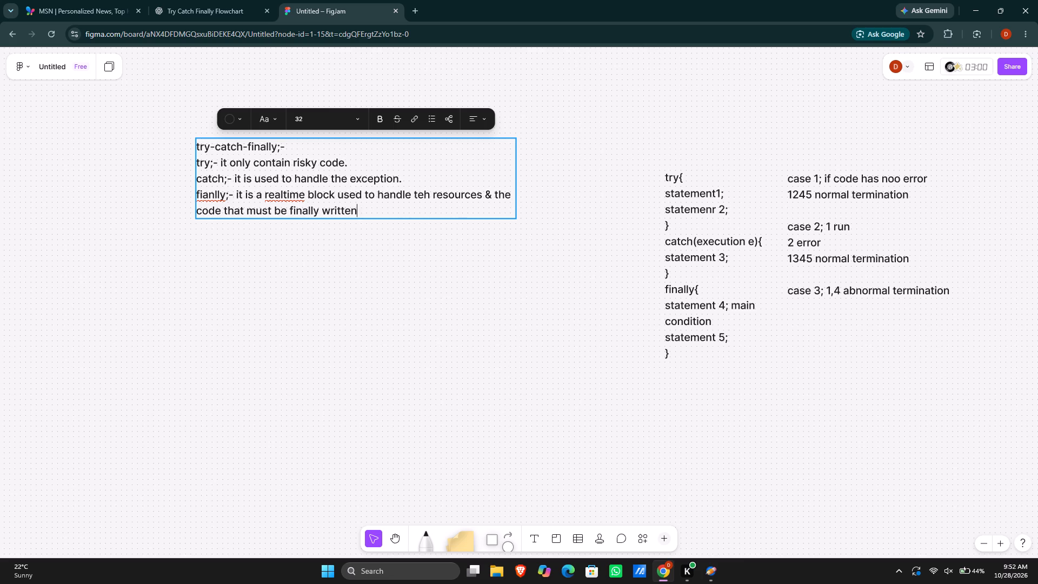
Append ", here we write security and database" to the finally definition.
text(, here)
key(space)
text(we)
key(space)
text(write secr)
key(BackSpace)
text(urity)
key(space)
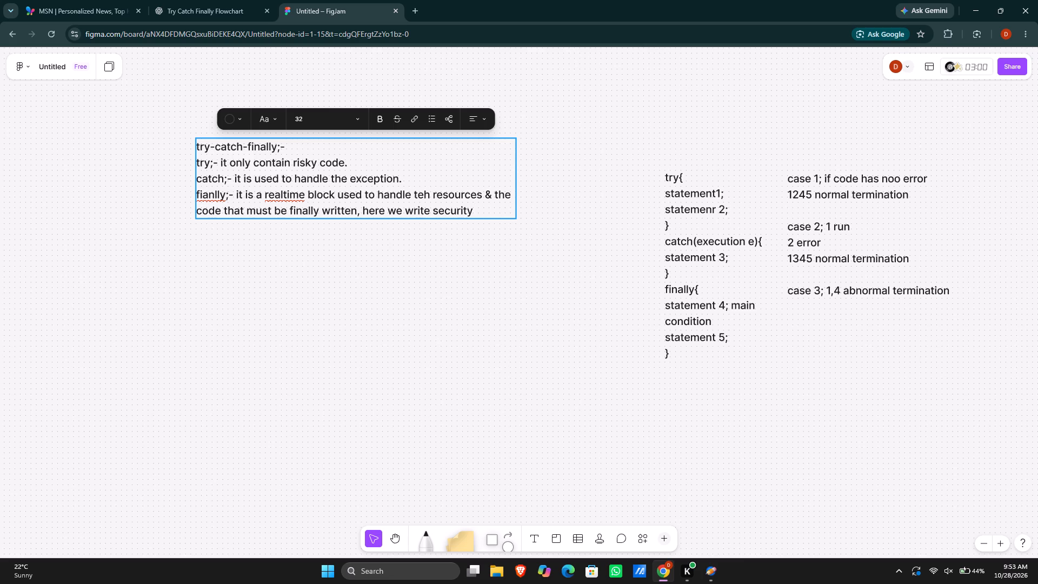
text(and database)
key(space)
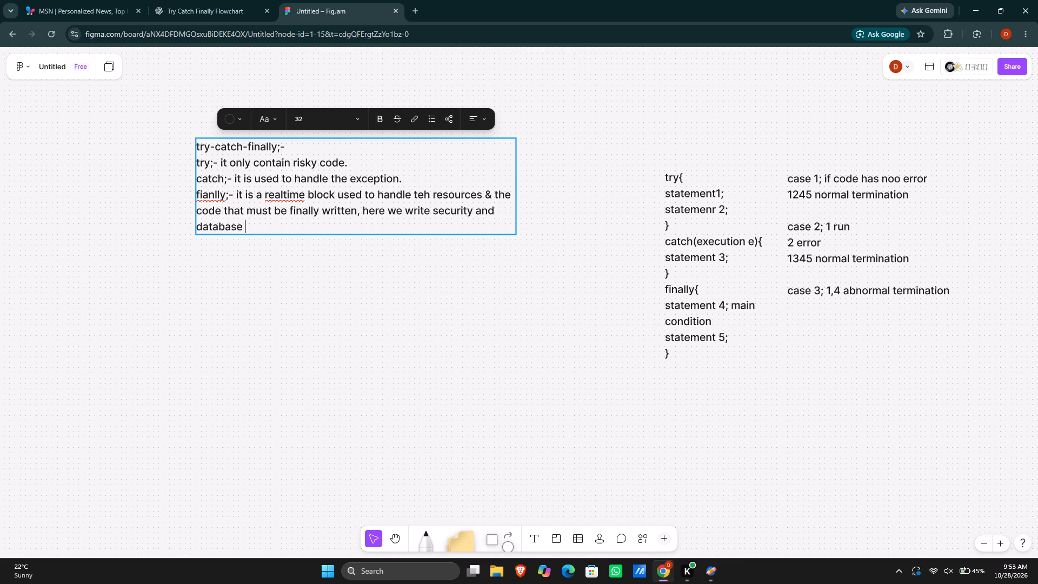
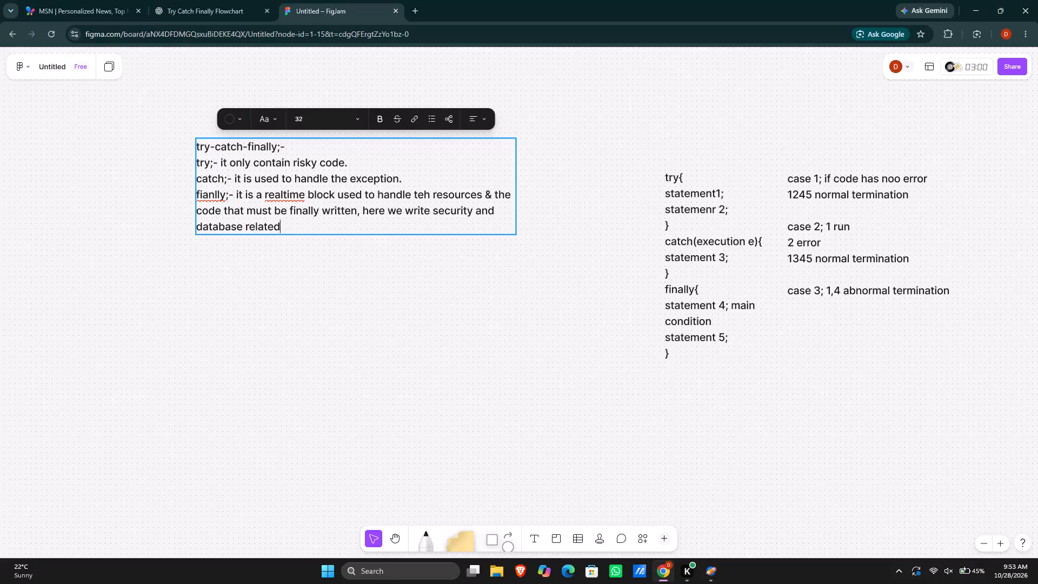
Continue the finally definition after "database related" with the text "code, it will always".
text(code)
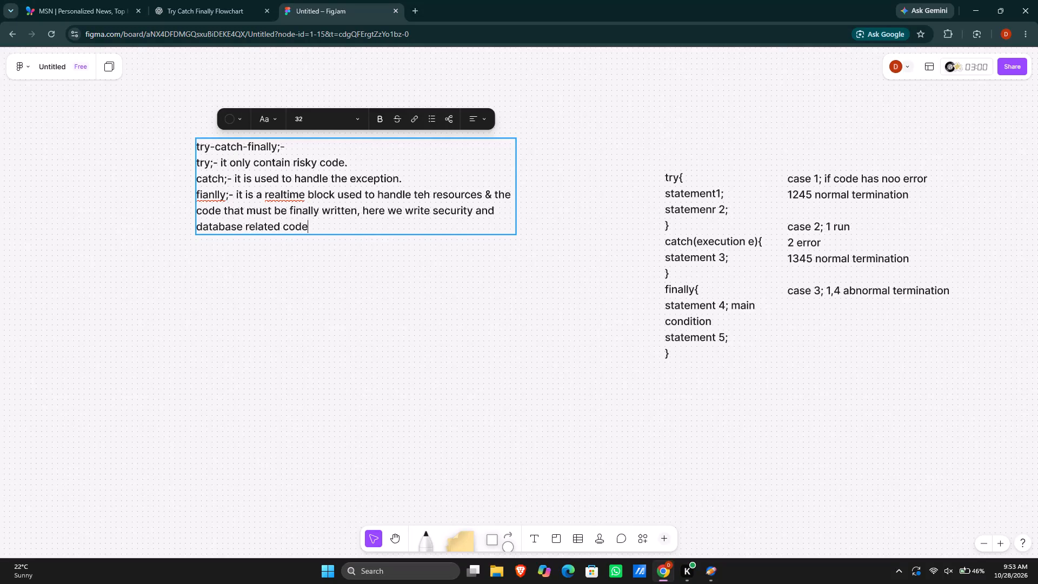
key(space)
key(BackSpace)
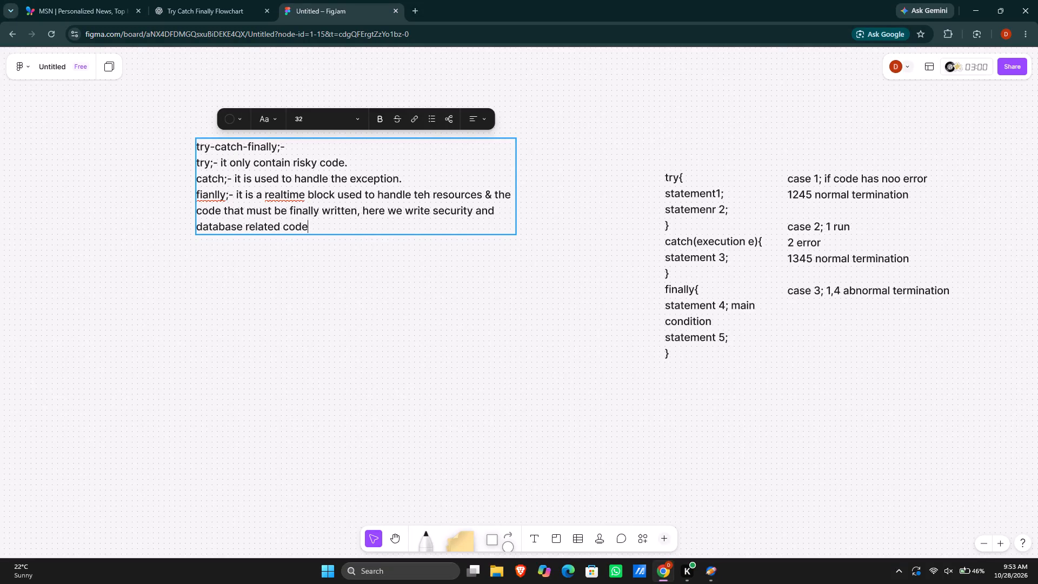
text(, it)
key(space)
text(will)
key(space)
text(al)
text(aw)
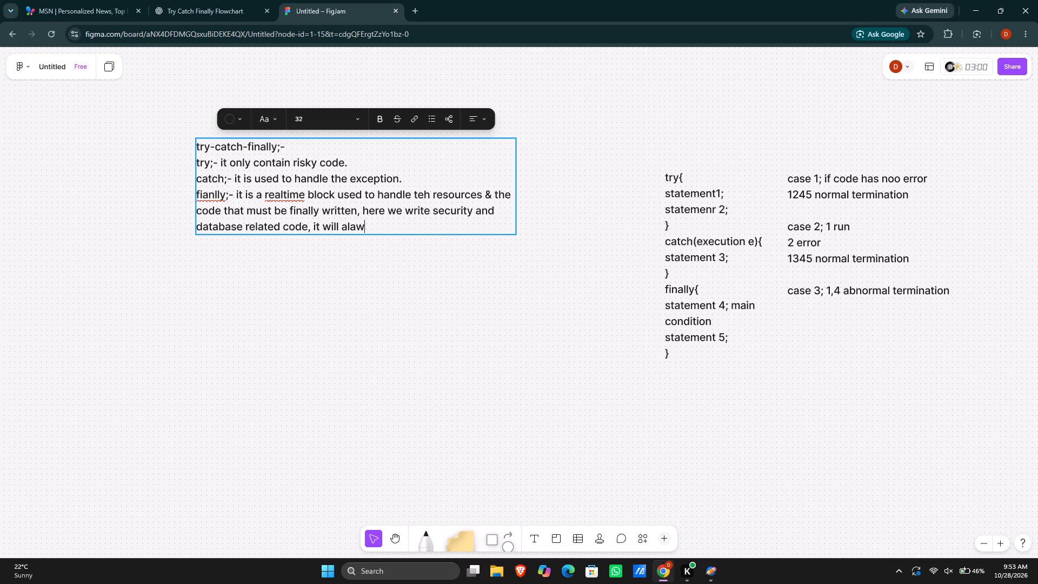
key(BackSpace)
key(BackSpace)
text(wayss)
key(BackSpace)
key(F11)
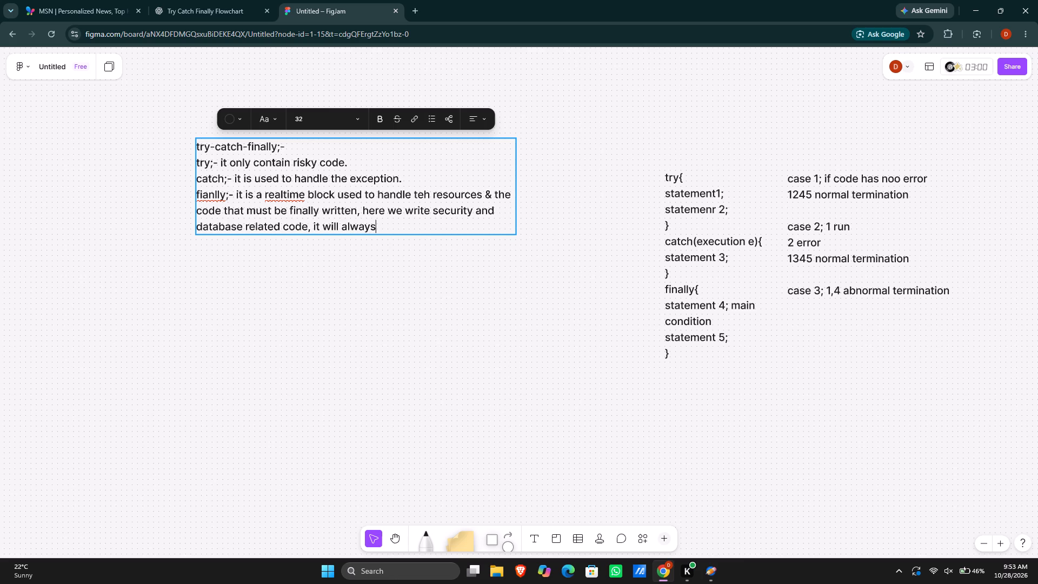
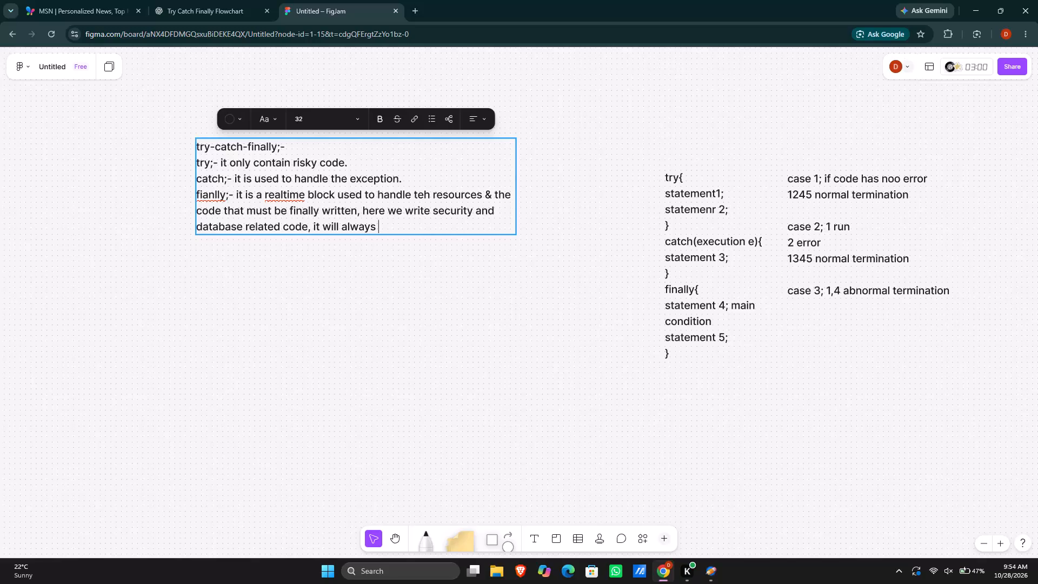
Complete the finally definition after "it will always" with the text "run even it is error in try blcok".
text(run)
key(space)
text(even)
key(space)
text(it)
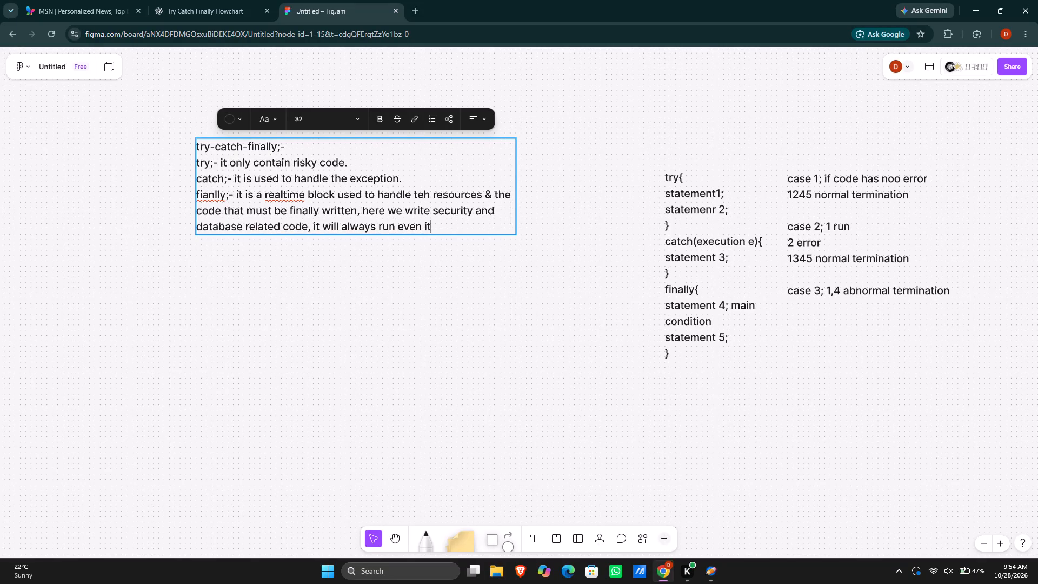
key(space)
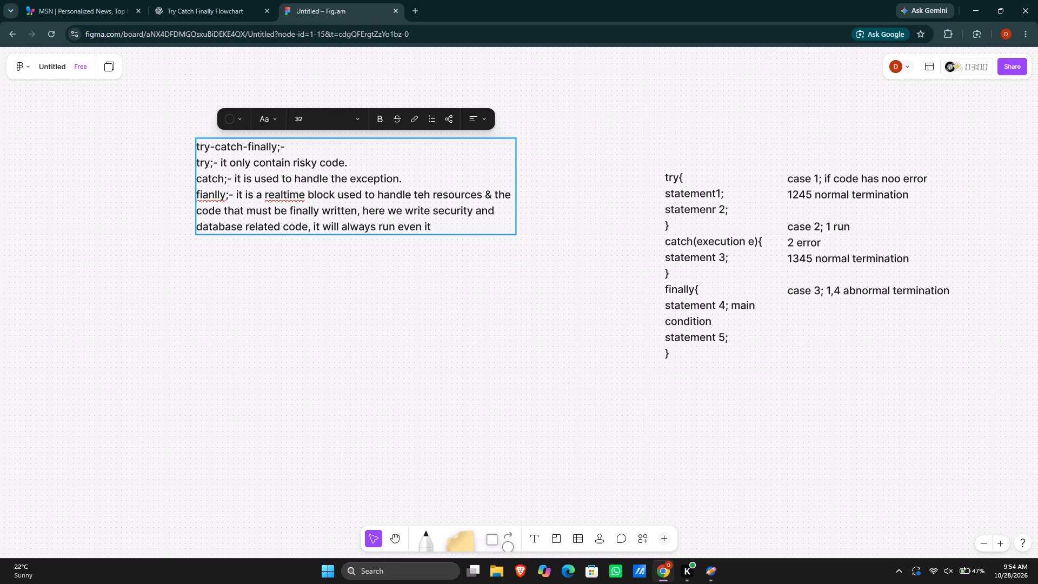
text(is)
key(space)
text(erroe)
key(BackSpace)
text(r)
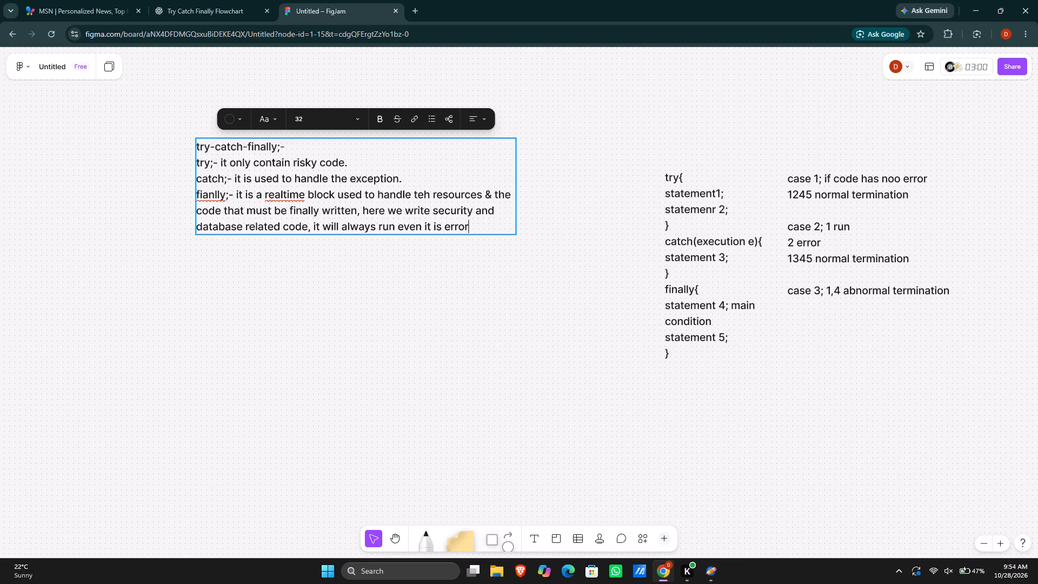
key(space)
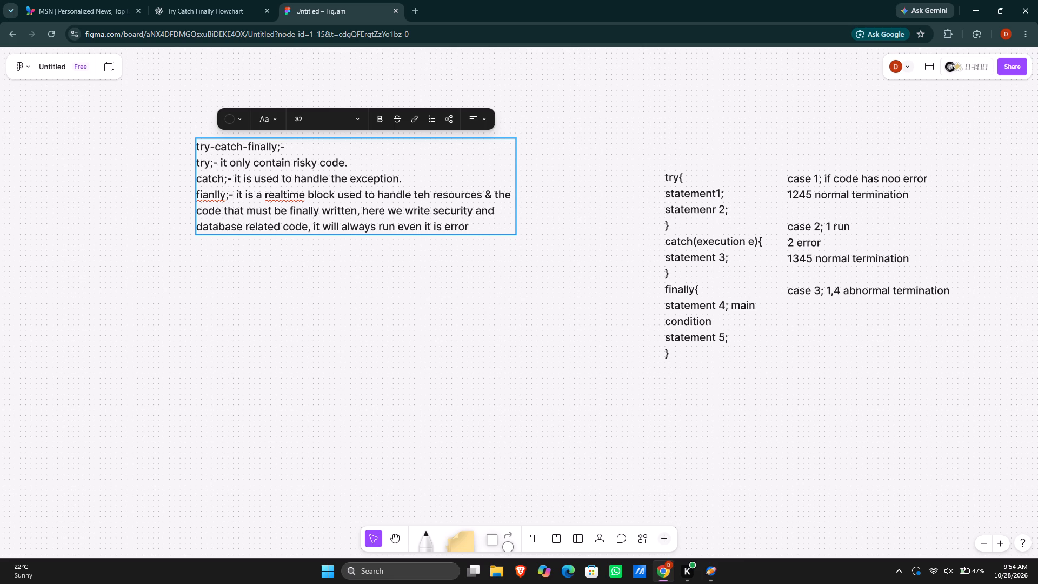
key(i)
text(n try blcok)
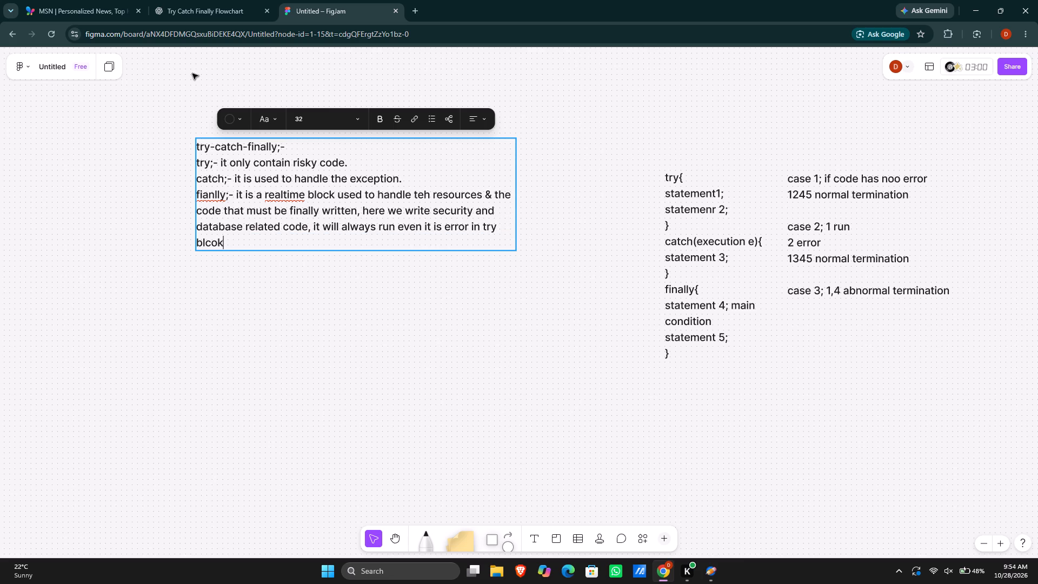
Correct the misspelled word "fianlly" at the start of the last definition to "finally".
click(204, 195)
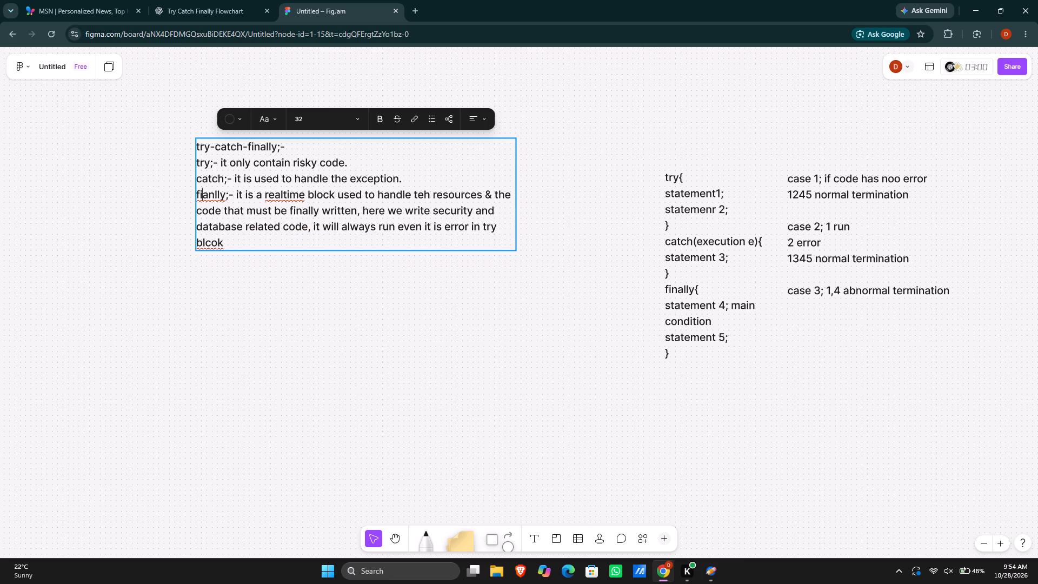
click(210, 195)
click(214, 196)
key(BackSpace)
key(BackSpace)
text(na)
click(346, 273)
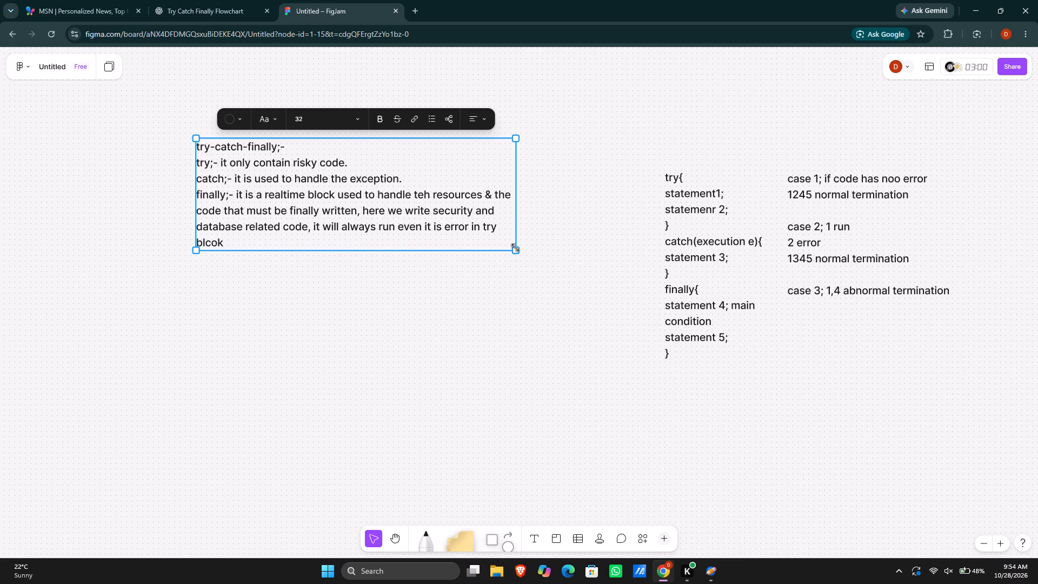
Scale the definitions text block up to the Large text size and move it farther away from the code note.
drag(517, 250, 396, 283)
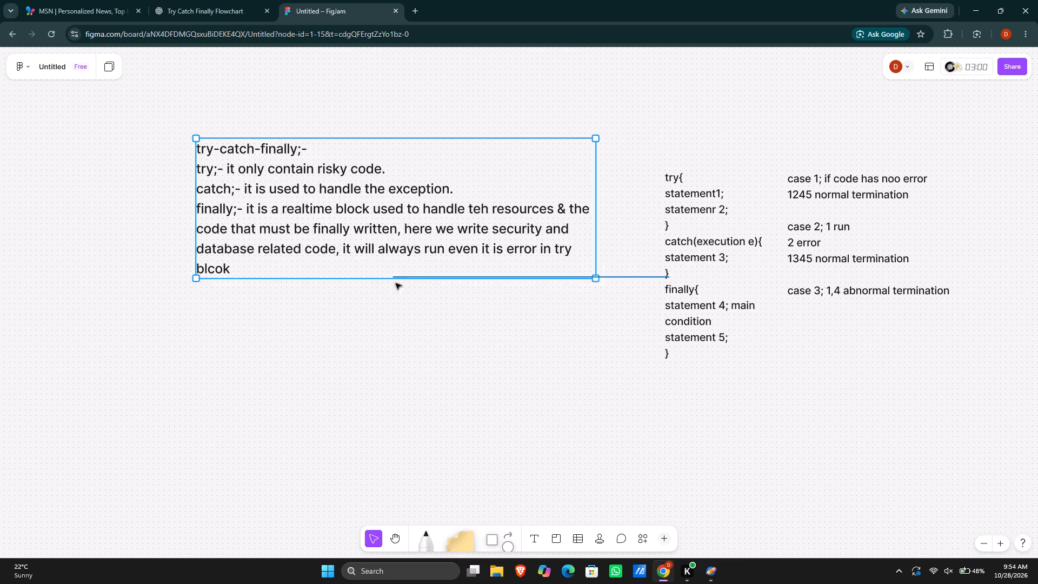
drag(396, 283, 384, 281)
click(375, 278)
drag(438, 231, 433, 231)
drag(432, 232, 341, 231)
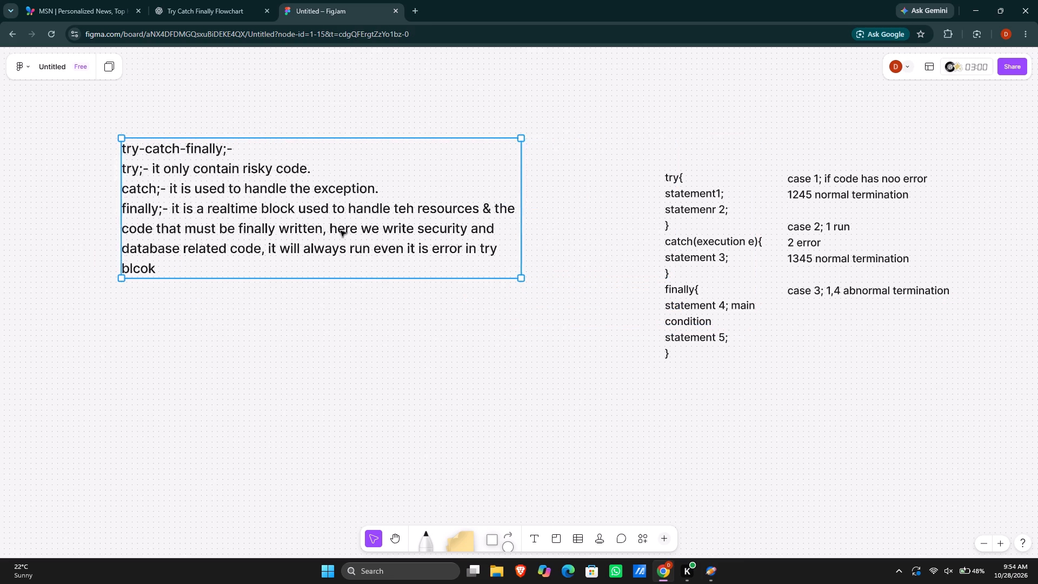
drag(341, 231, 350, 240)
Narrow the definitions text block so the finally definition wraps after "handle teh" and "finally written, here".
drag(511, 202, 427, 222)
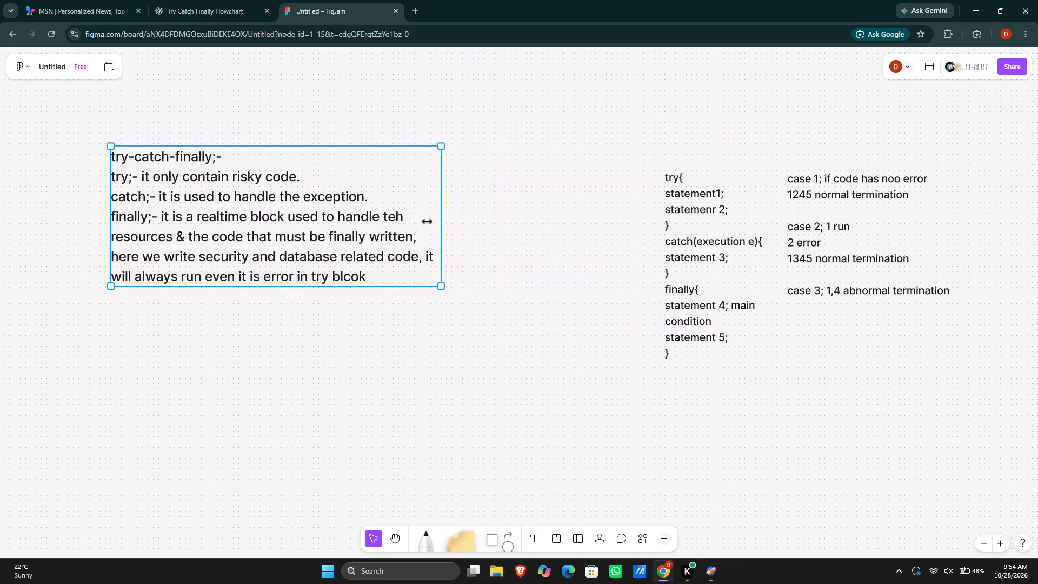
drag(427, 222, 422, 248)
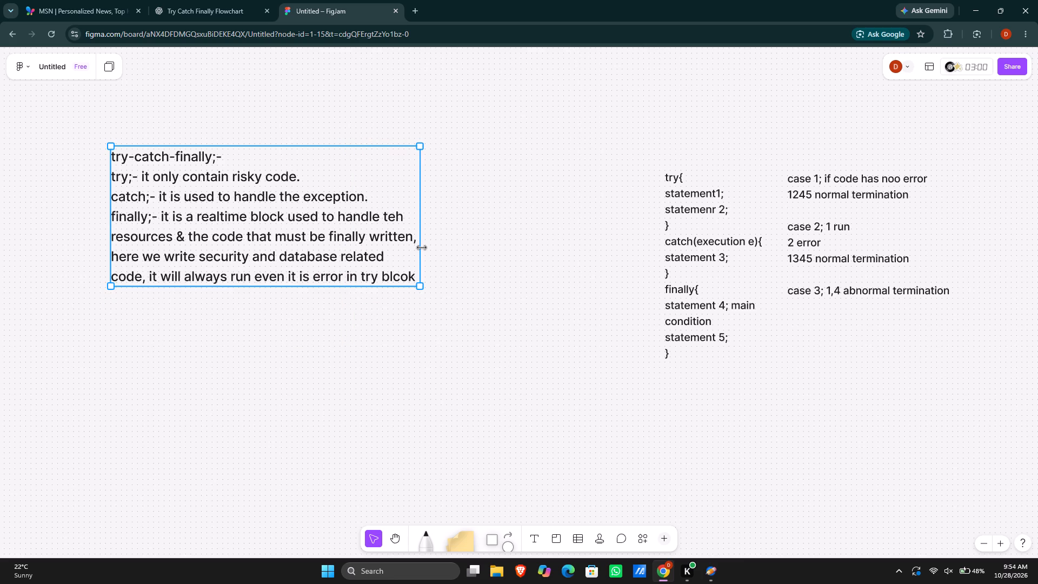
drag(422, 248, 456, 253)
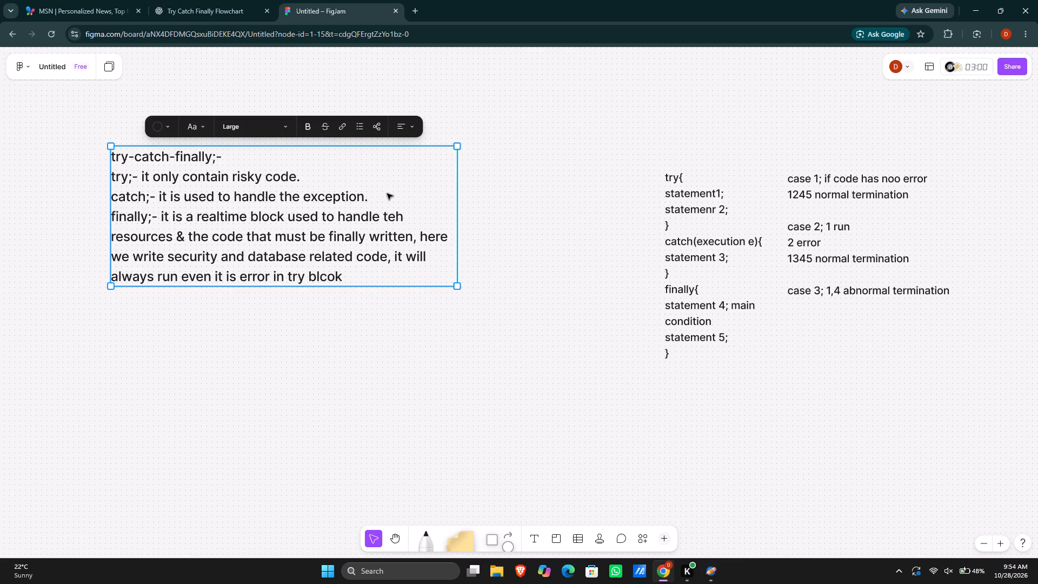
Insert a blank line after the try-catch-finally heading, the try definition and the catch definition.
click(383, 198)
double_click(382, 198)
triple_click(370, 201)
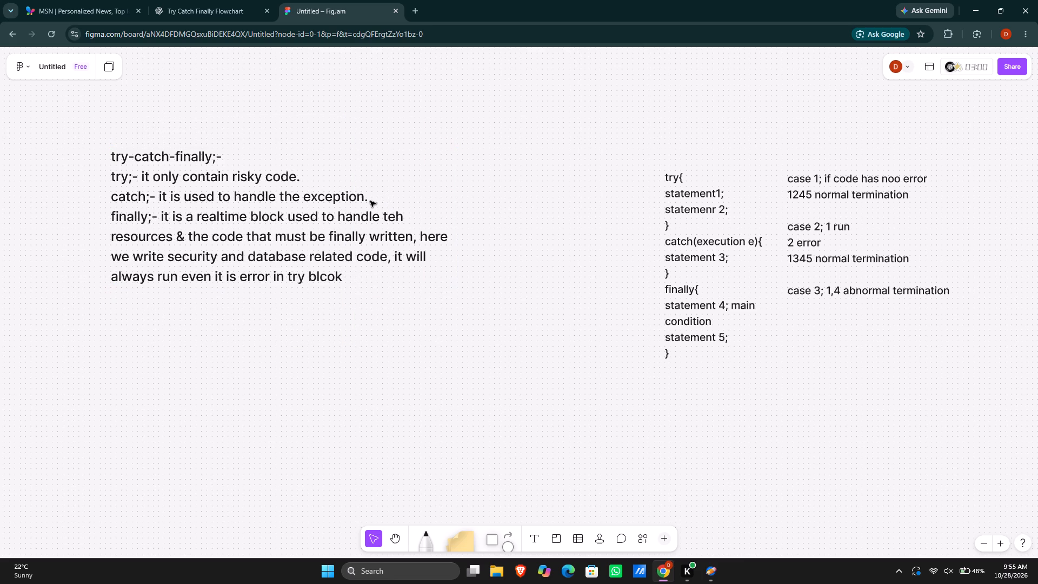
drag(350, 227, 344, 233)
click(347, 233)
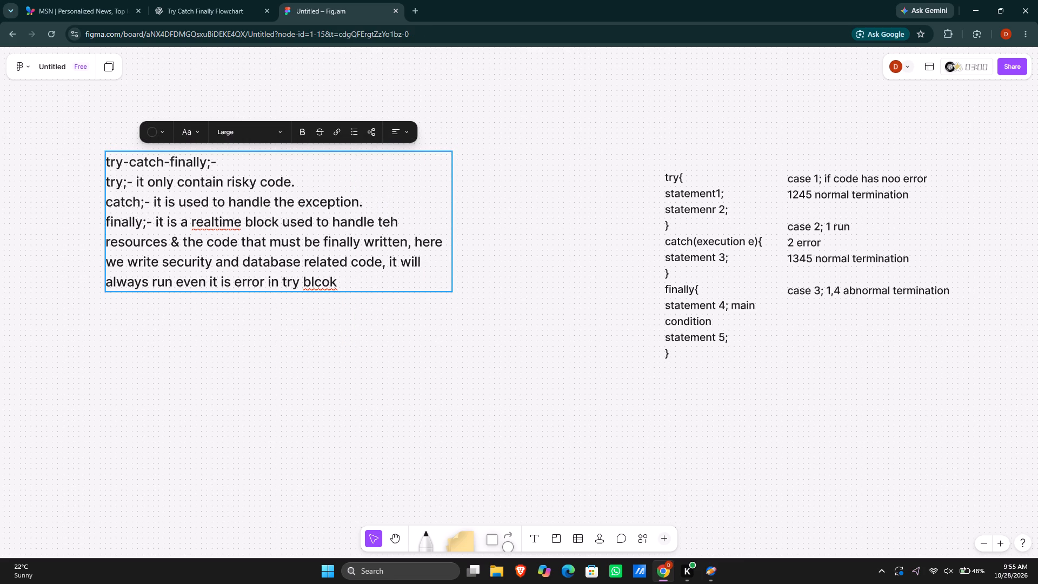
double_click(368, 204)
click(368, 204)
key(Return)
key(Return)
key(BackSpace)
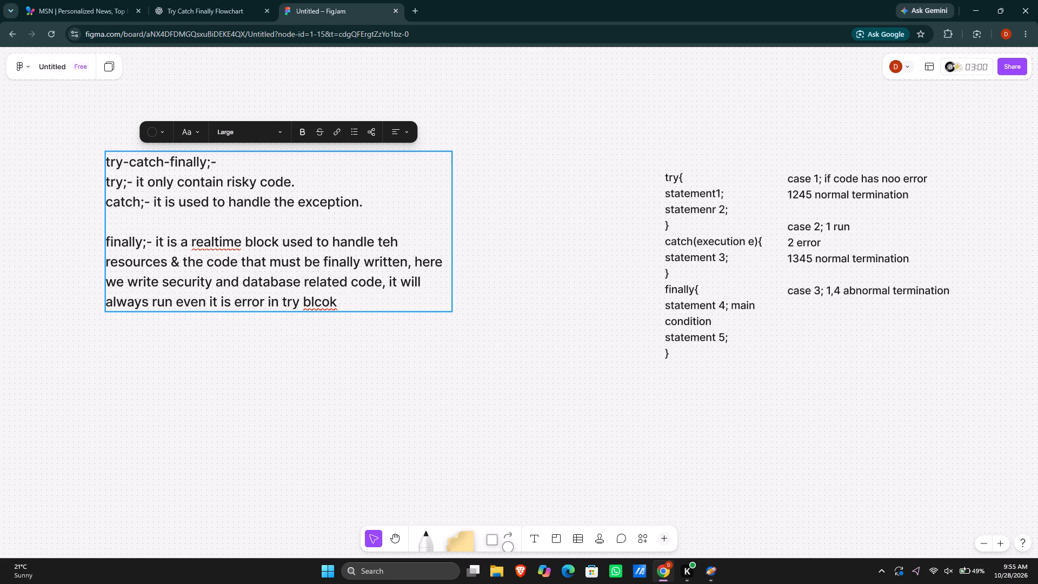
key(Up)
key(Up)
click(316, 182)
key(Return)
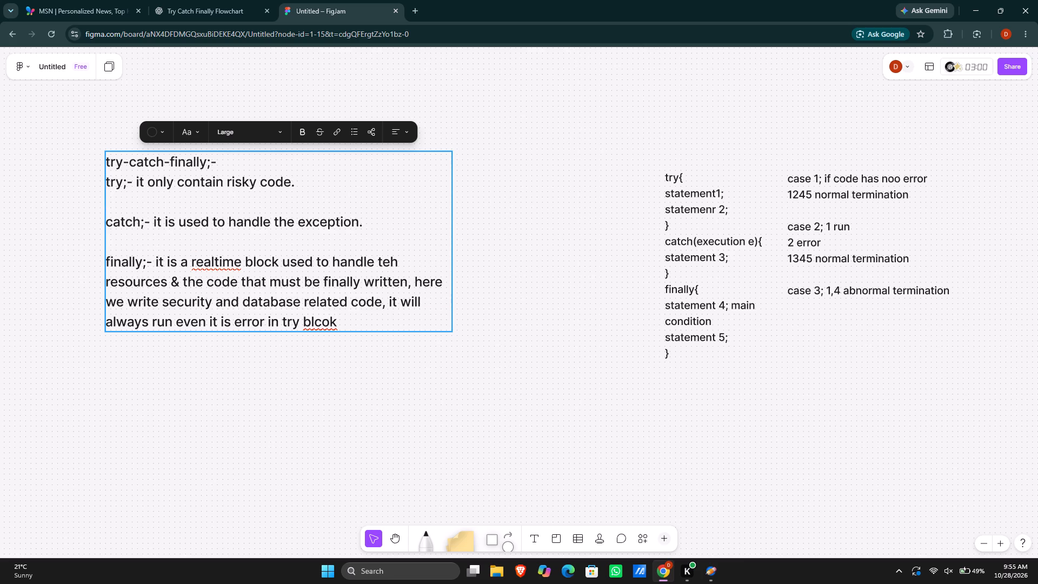
click(251, 165)
key(Return)
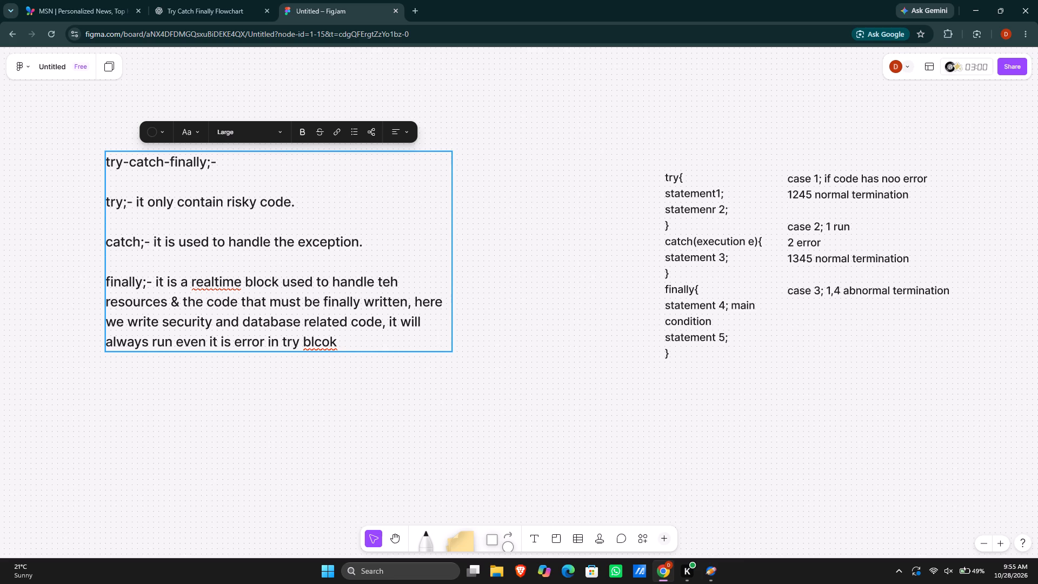
Correct the misspelled last word "blcok" of the finally definition to "block".
click(389, 344)
key(BackSpace)
key(BackSpace)
key(BackSpace)
key(o)
text(ck)
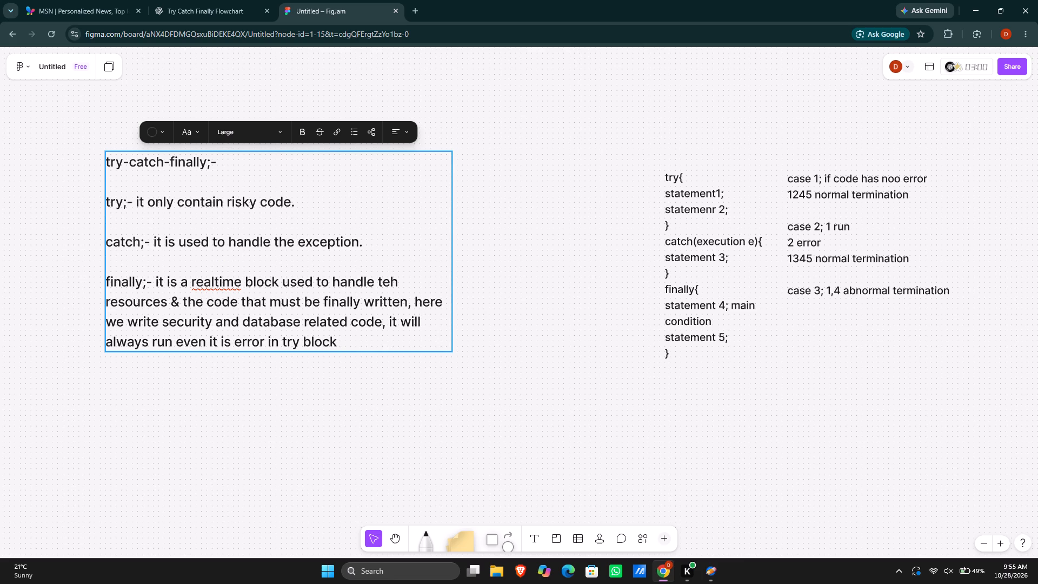
click(234, 282)
click(516, 195)
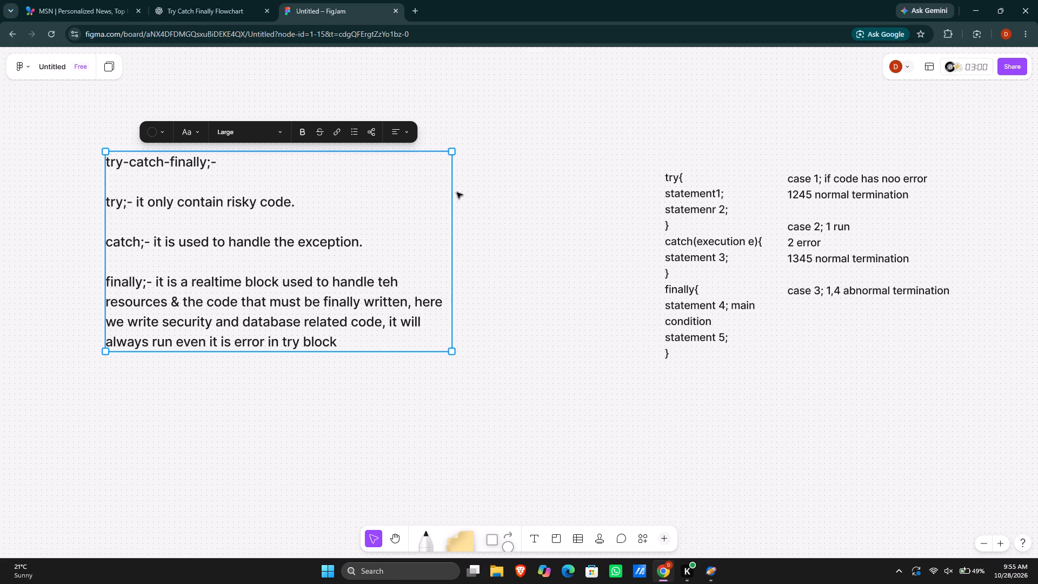
Move the definitions text block next to the try/catch/finally code note without overlapping it.
click(514, 180)
drag(372, 187, 544, 154)
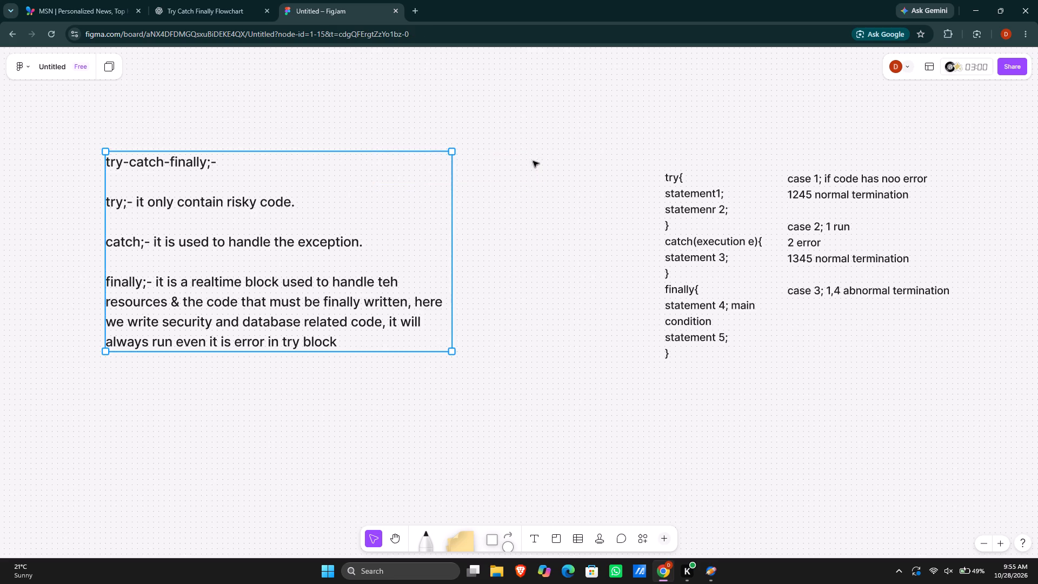
click(573, 241)
drag(387, 222, 381, 223)
drag(341, 216, 603, 134)
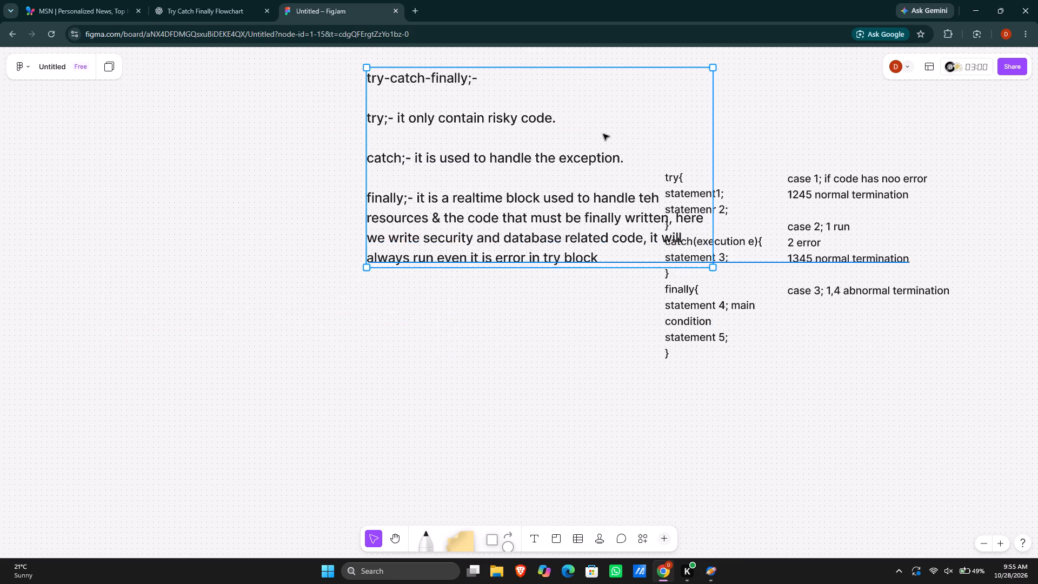
drag(603, 134, 527, 223)
click(530, 383)
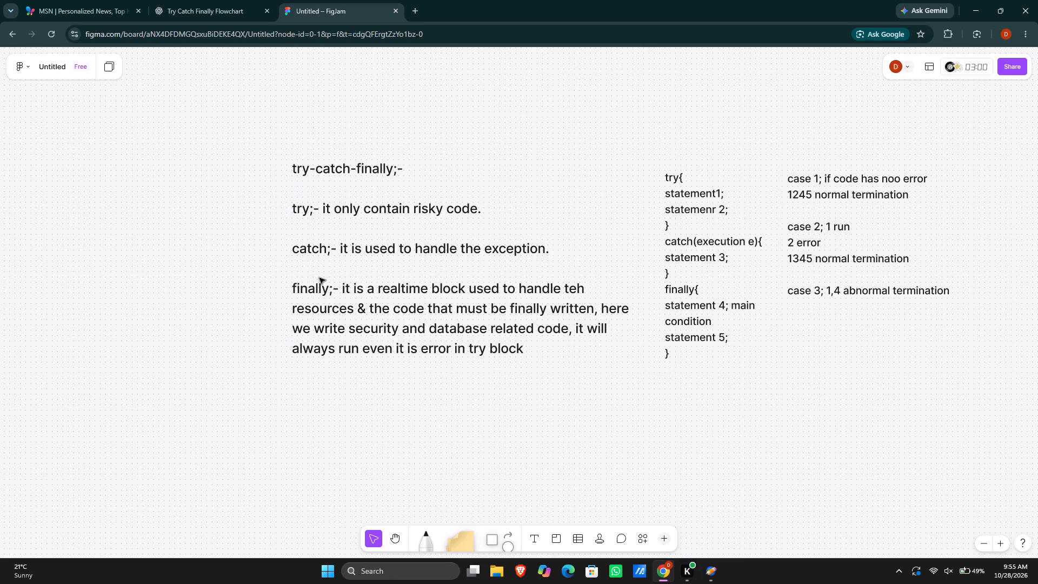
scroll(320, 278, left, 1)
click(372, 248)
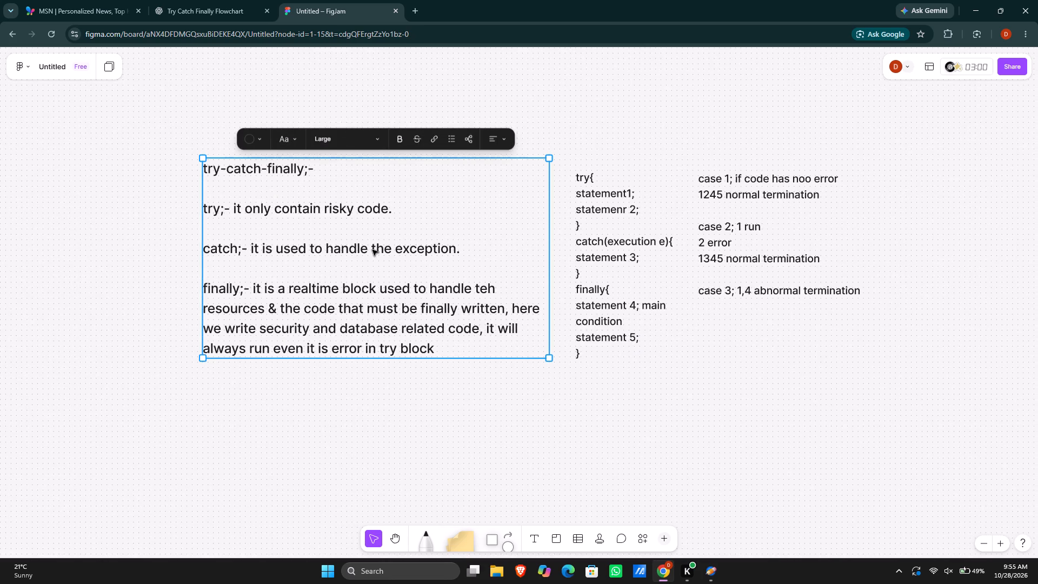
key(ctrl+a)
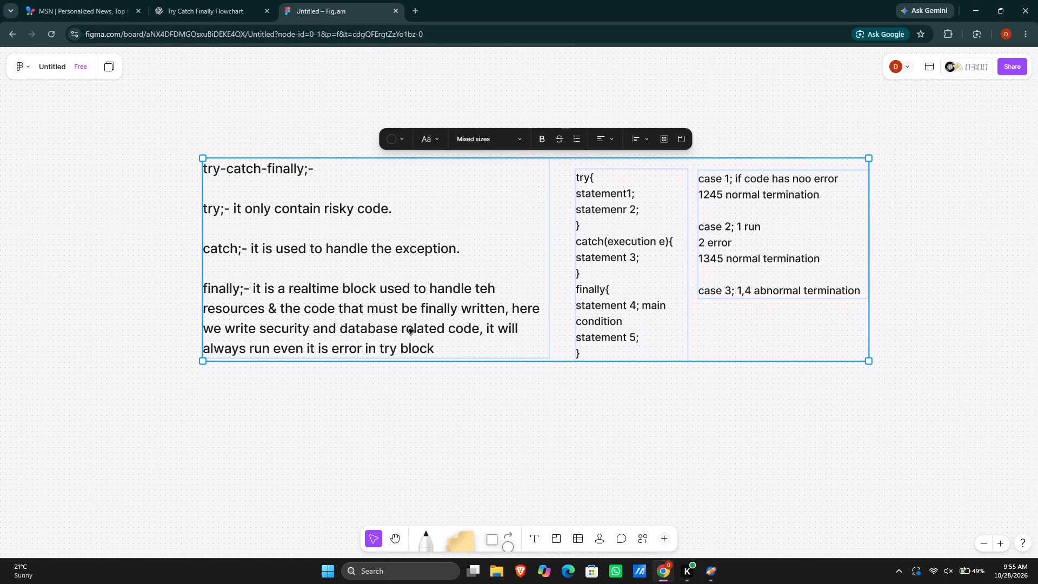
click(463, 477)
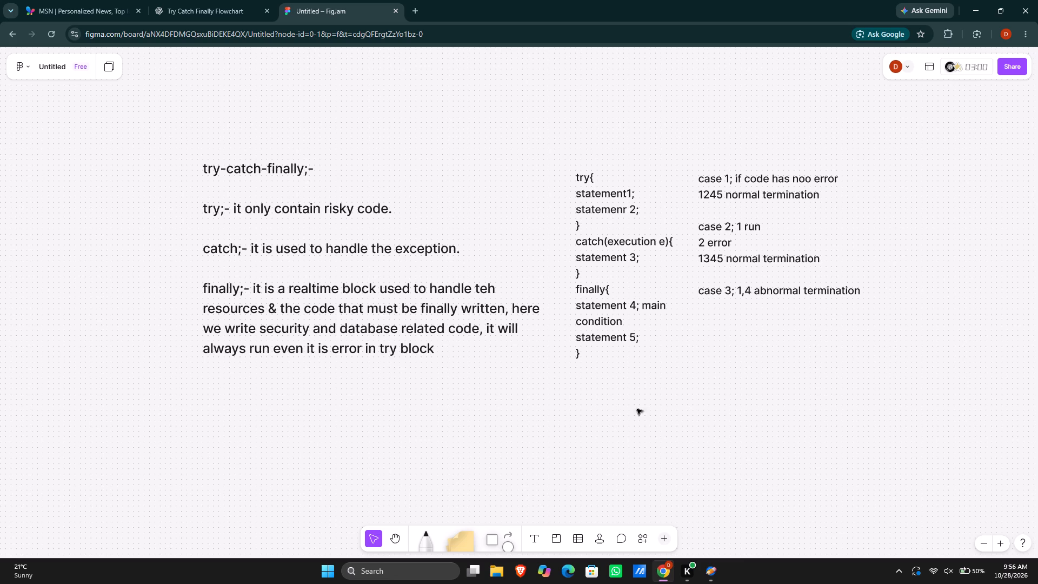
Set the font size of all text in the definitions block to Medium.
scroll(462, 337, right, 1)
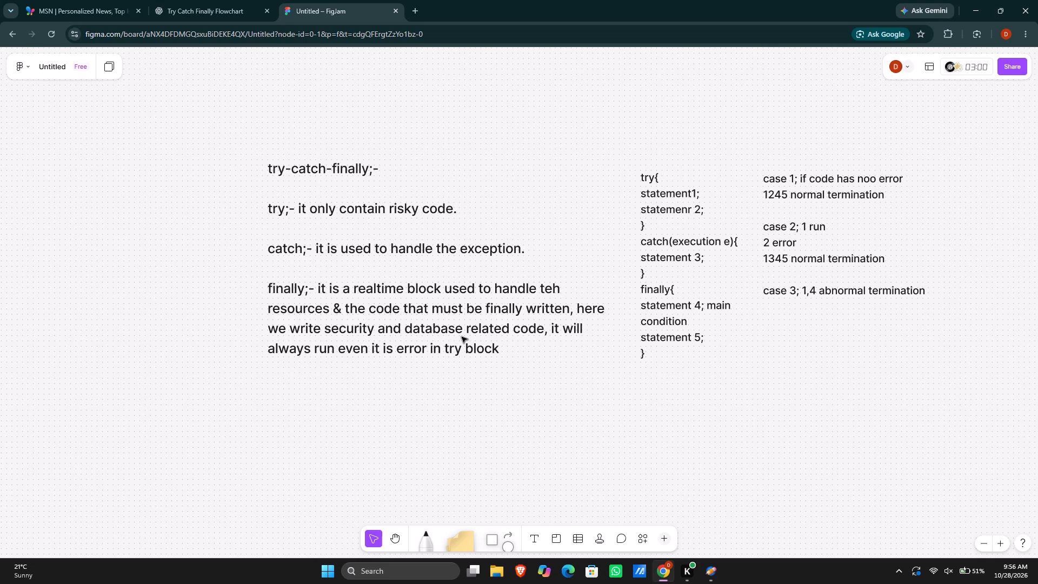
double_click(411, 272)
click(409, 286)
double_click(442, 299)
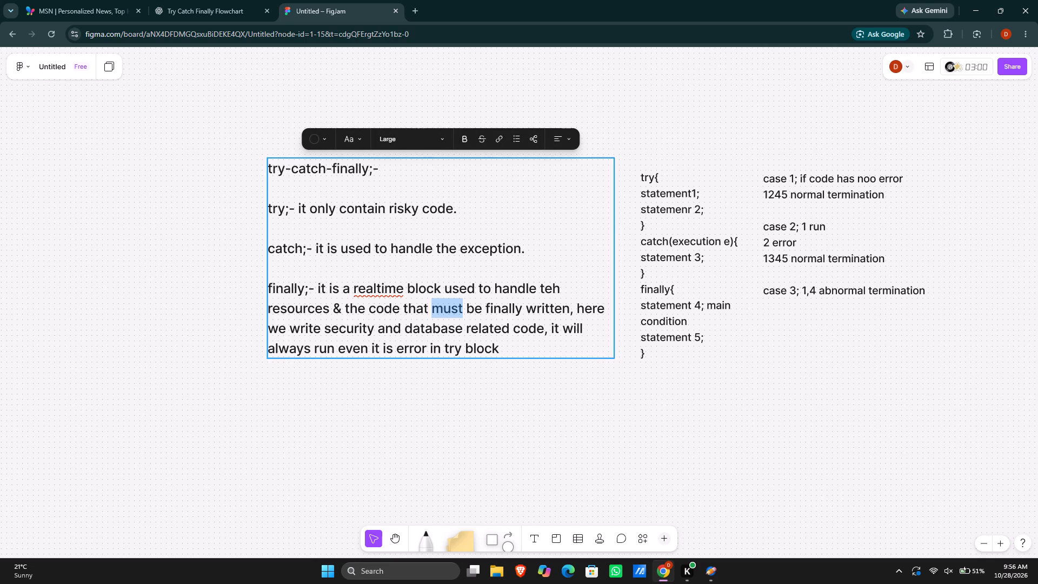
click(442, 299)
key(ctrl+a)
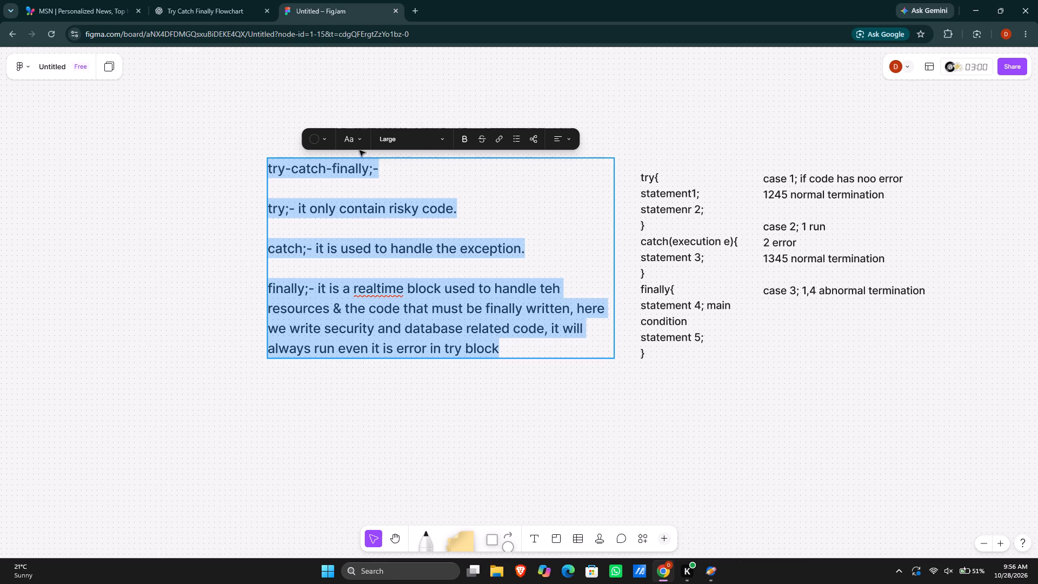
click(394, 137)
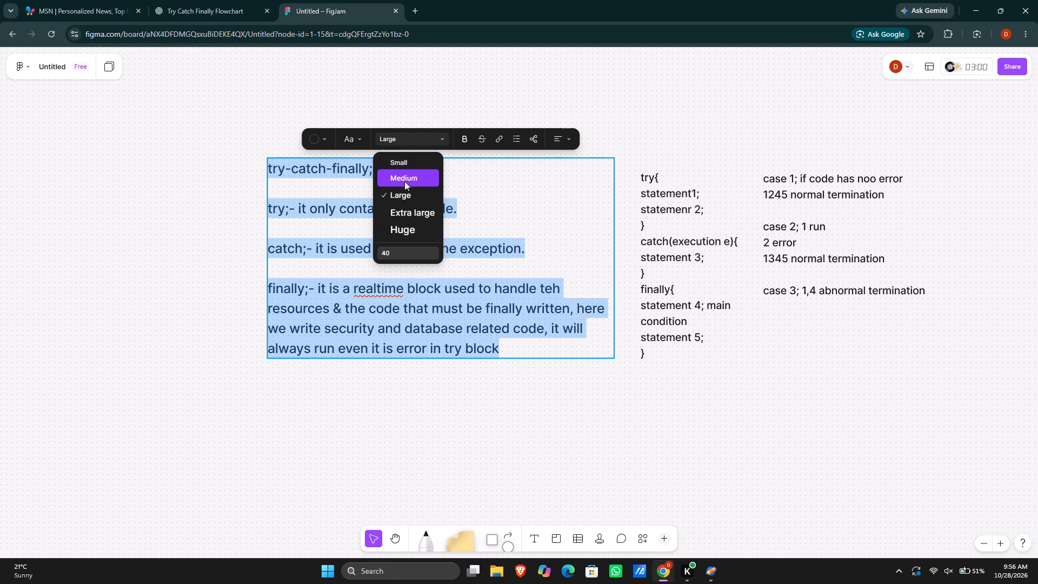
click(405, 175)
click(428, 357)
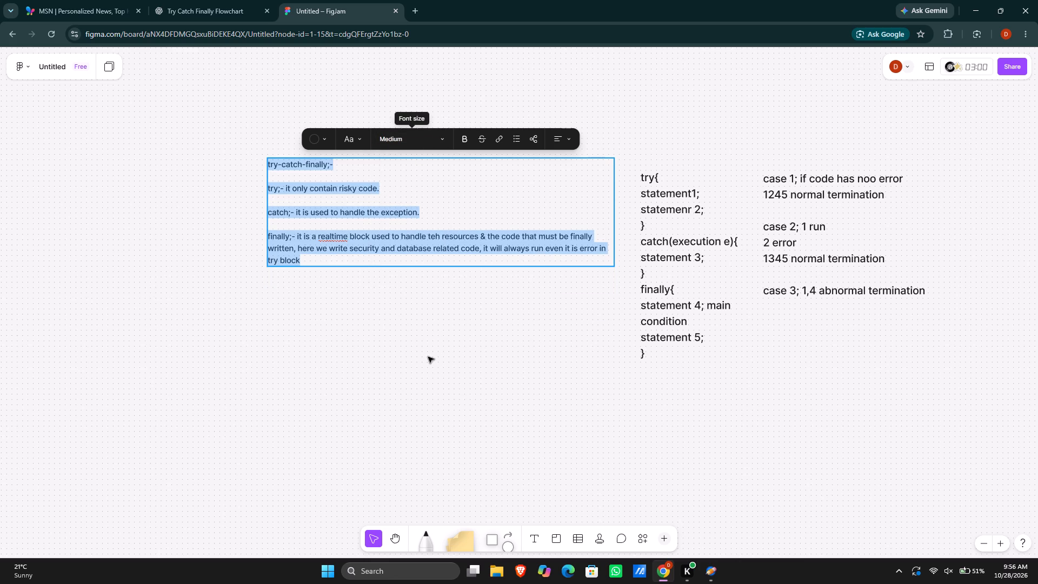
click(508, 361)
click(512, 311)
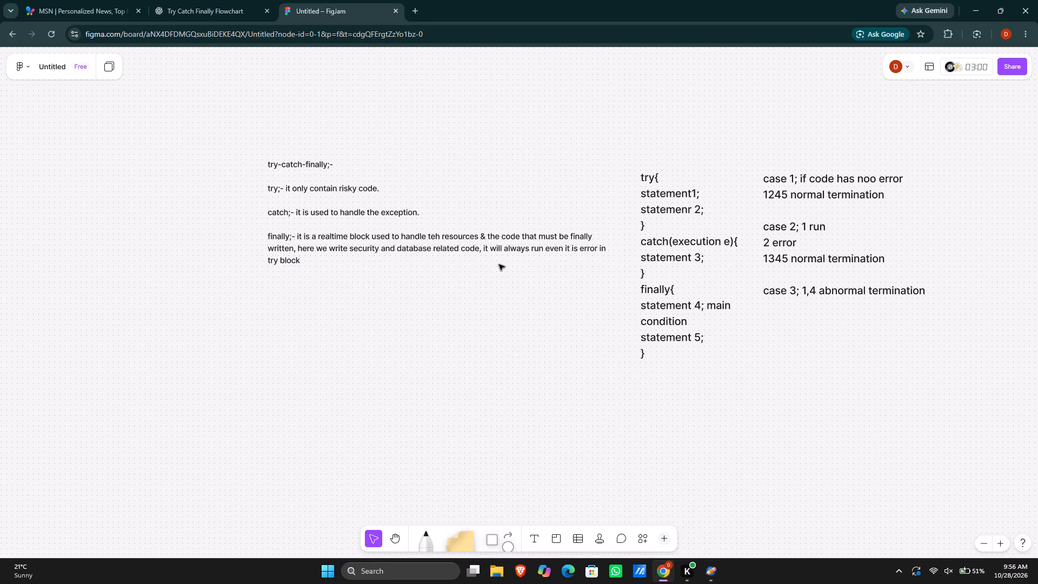
Narrow the definitions text block so the finally definition wraps after "resources", and scale the block up proportionally toward the code note.
click(489, 244)
drag(616, 220, 494, 245)
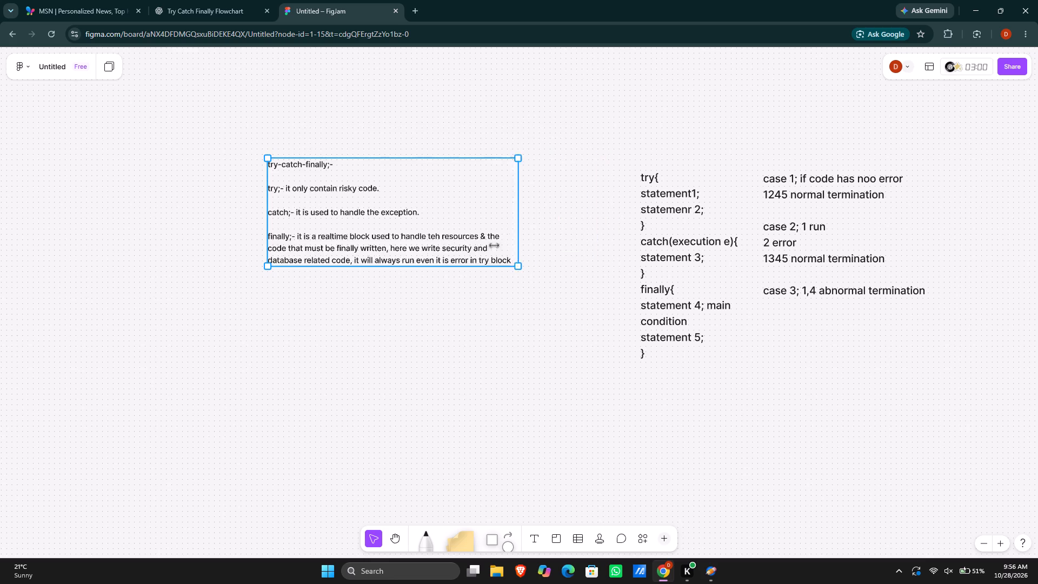
drag(494, 245, 482, 248)
drag(480, 281, 516, 330)
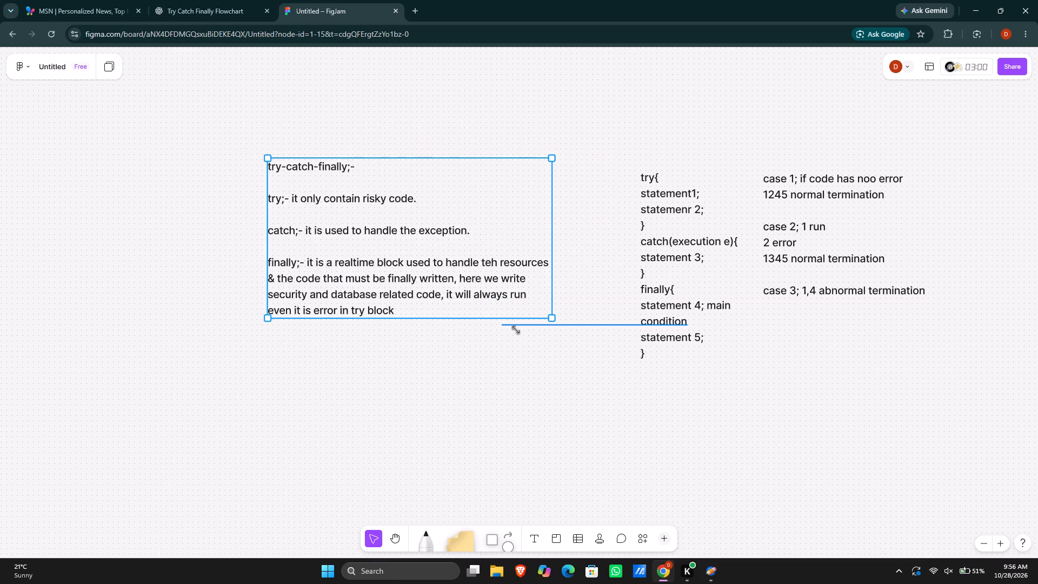
drag(516, 330, 545, 349)
click(407, 457)
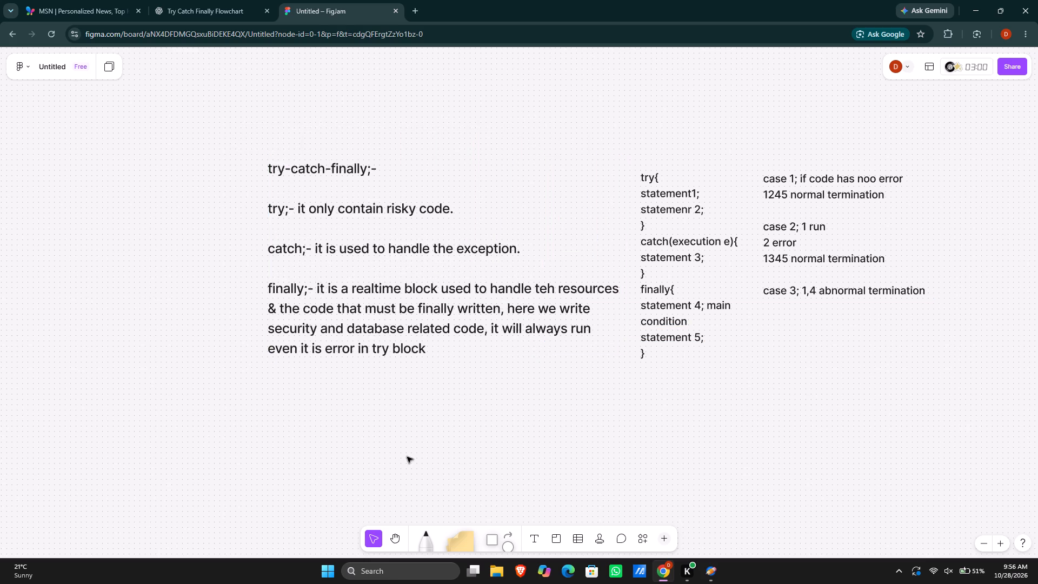
Move the definitions text block slightly down and closer to the try/catch/finally code note.
drag(445, 306, 450, 306)
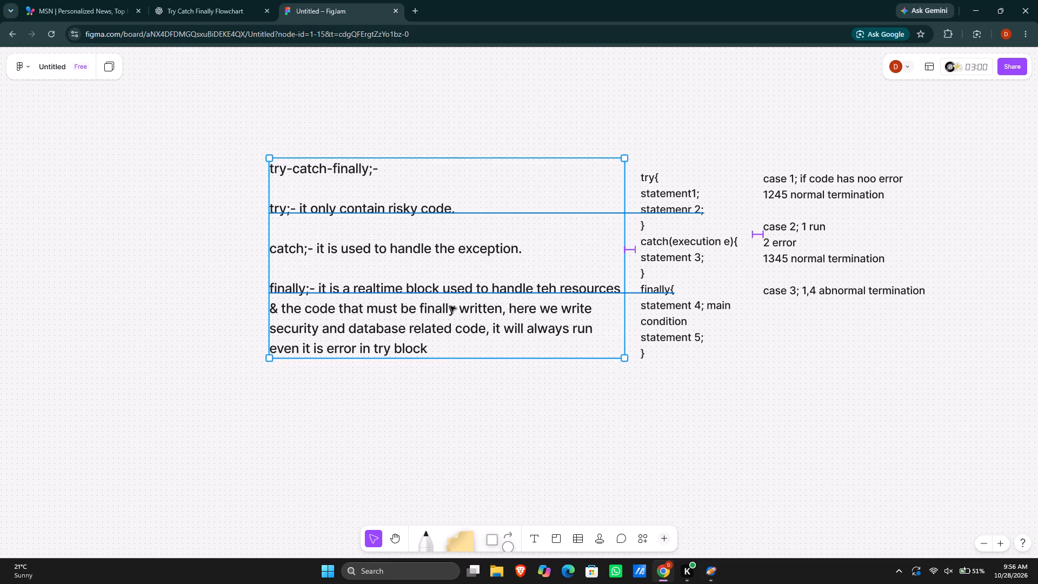
drag(450, 306, 449, 317)
click(445, 415)
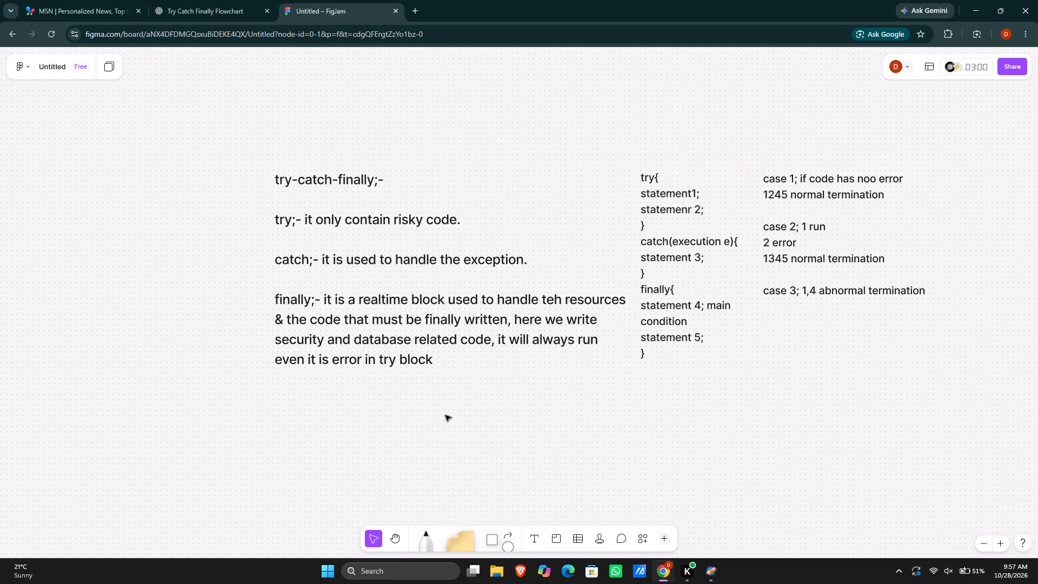
Select all three text notes, reposition them together on the board and scale them up as a group.
key(ctrl+a)
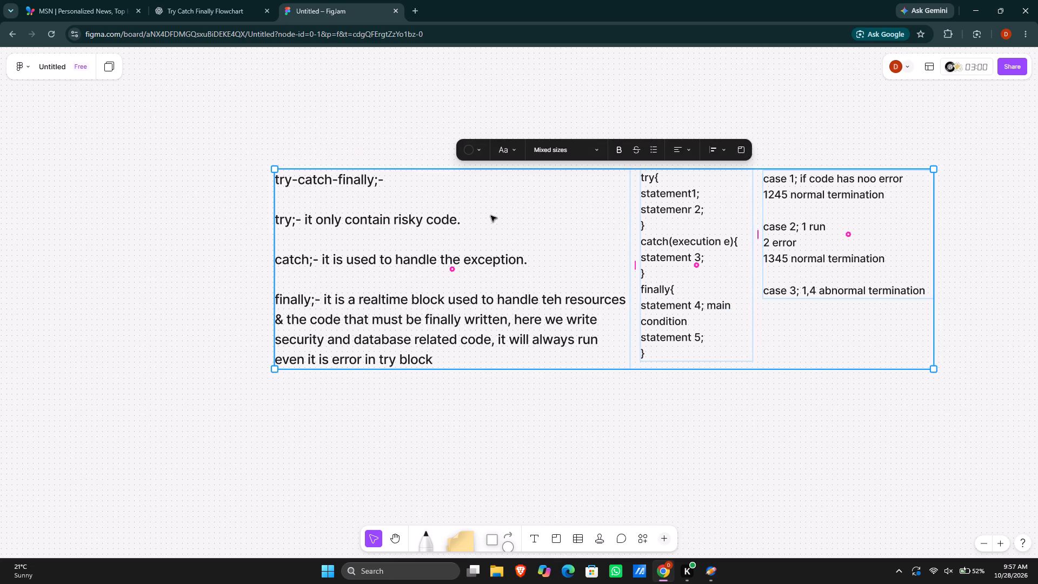
drag(491, 215, 626, 191)
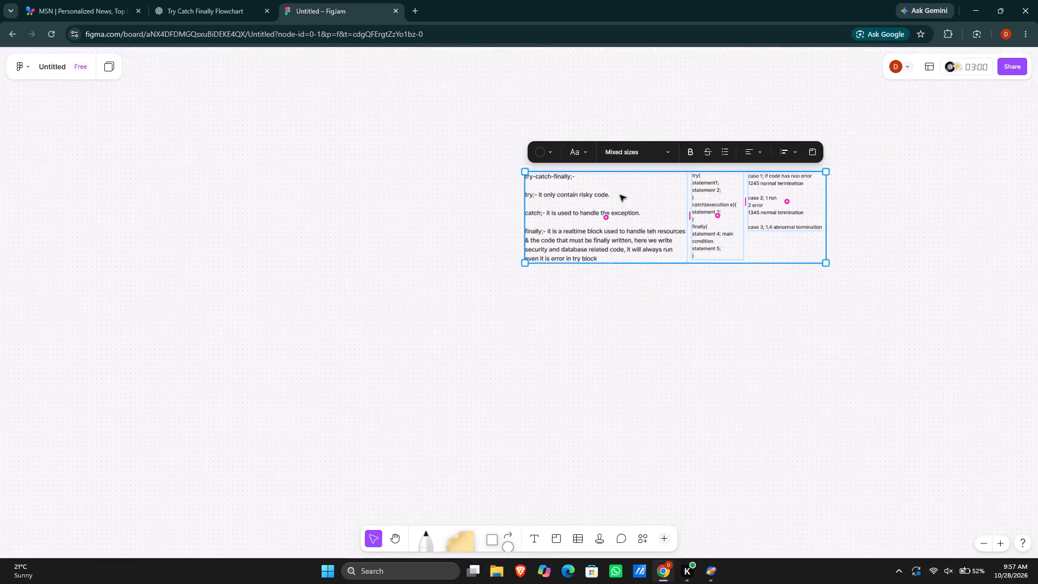
drag(620, 195, 686, 162)
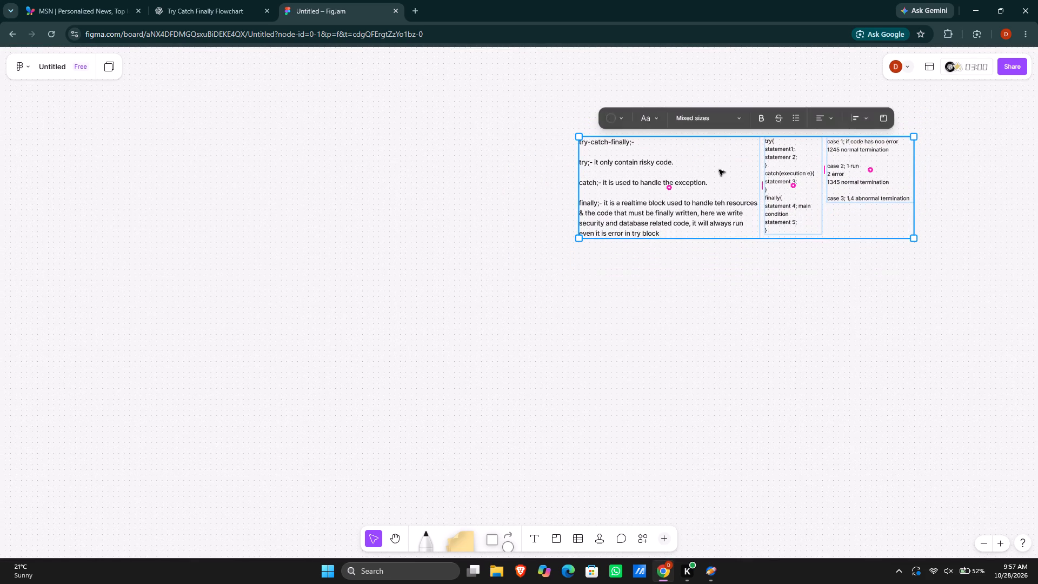
drag(911, 236, 788, 297)
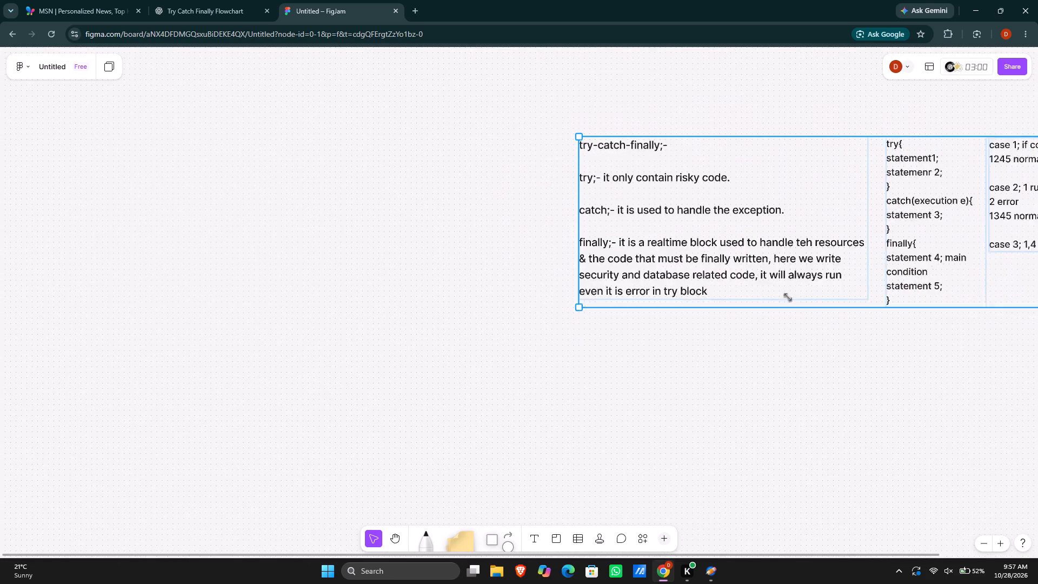
drag(788, 297, 686, 270)
drag(644, 261, 533, 303)
drag(899, 319, 935, 322)
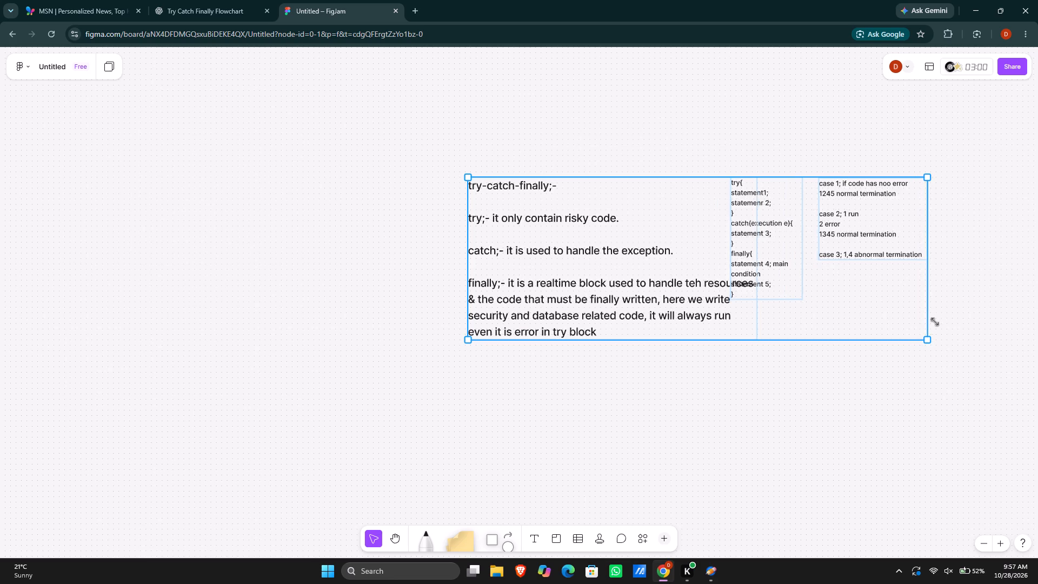
drag(935, 322, 967, 327)
click(804, 417)
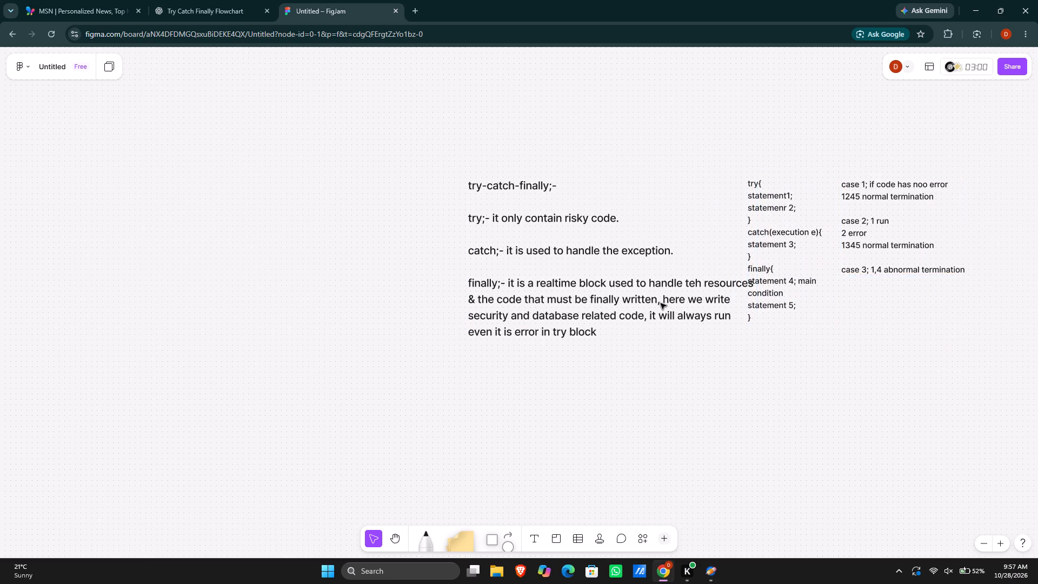
Move the definitions text block left and slightly up so it does not overlap the try/catch/finally code note.
click(661, 303)
drag(661, 303, 619, 296)
click(645, 324)
click(662, 408)
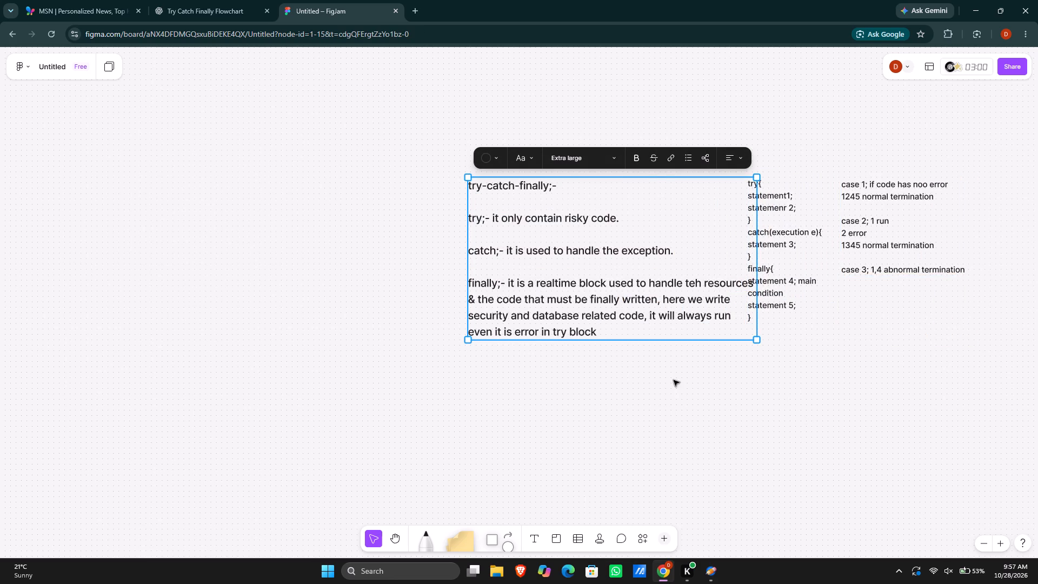
click(684, 406)
click(686, 310)
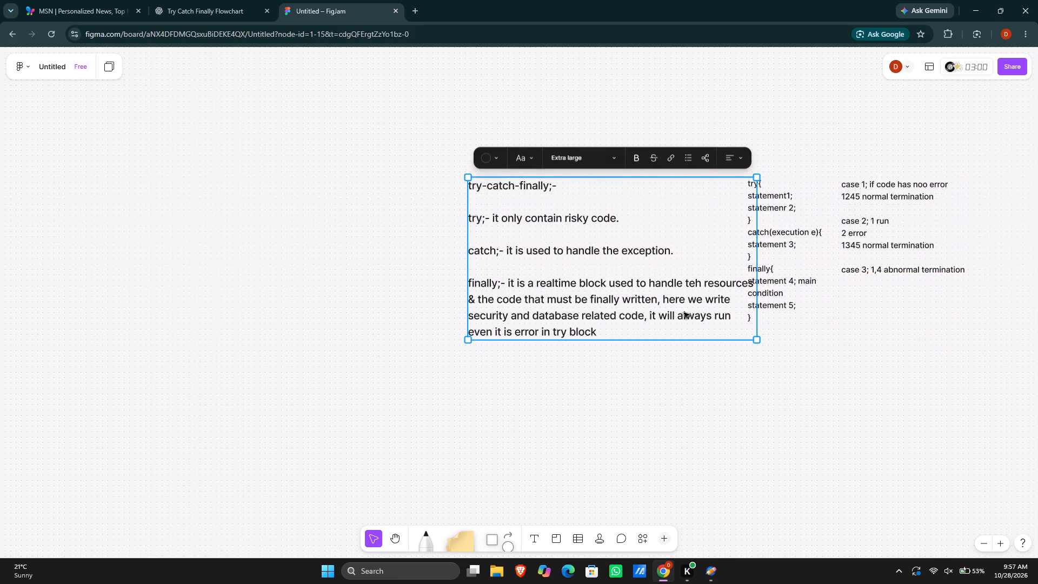
drag(684, 313, 666, 304)
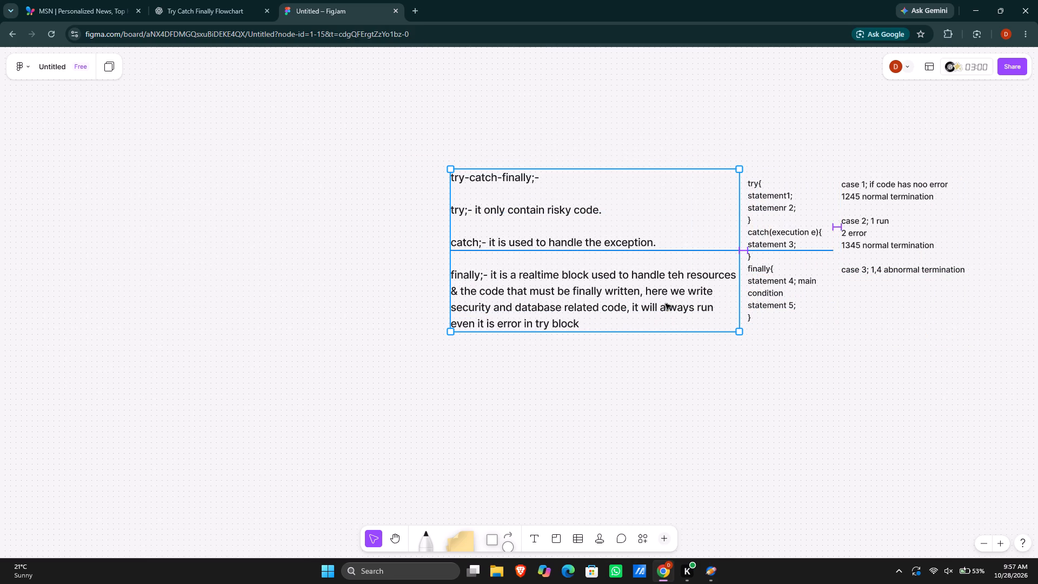
drag(666, 304, 666, 301)
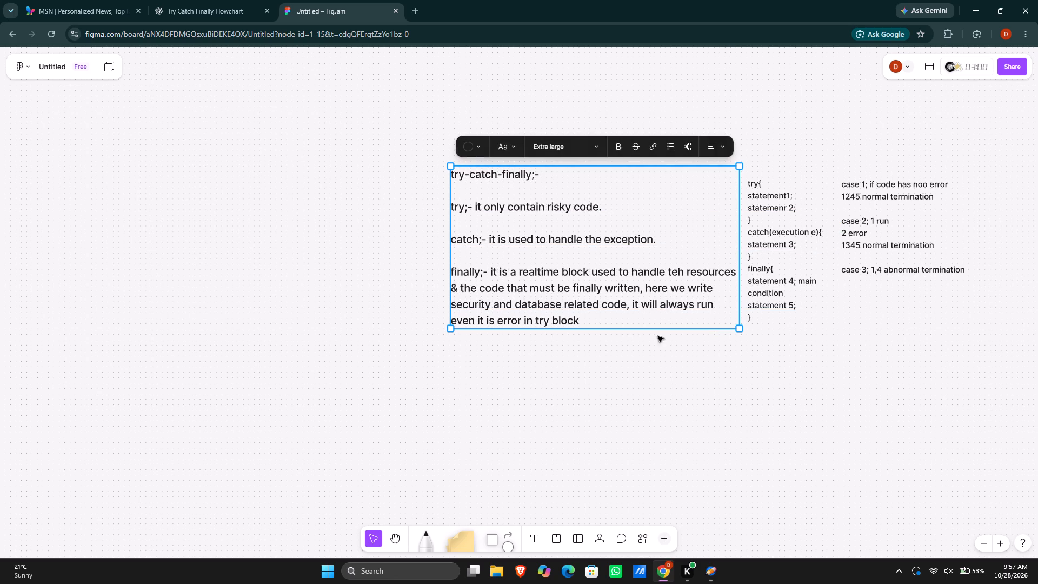
click(650, 379)
Scale the definitions text block down proportionally to font size 56.
click(675, 311)
drag(738, 329, 696, 313)
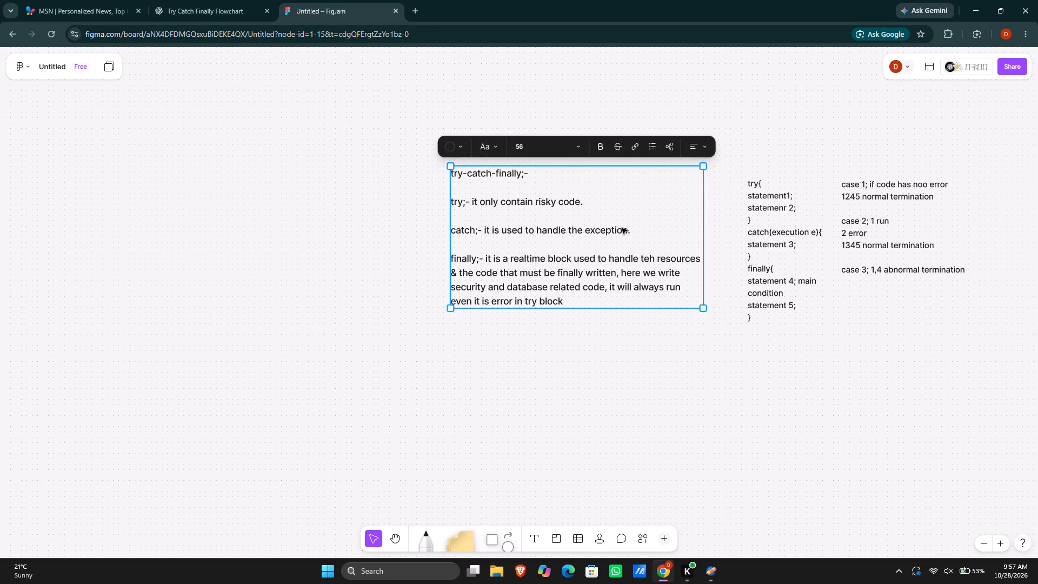
Move the definitions text block beside the try/catch/finally code note, level with it and separated by a small gap.
drag(621, 229, 641, 244)
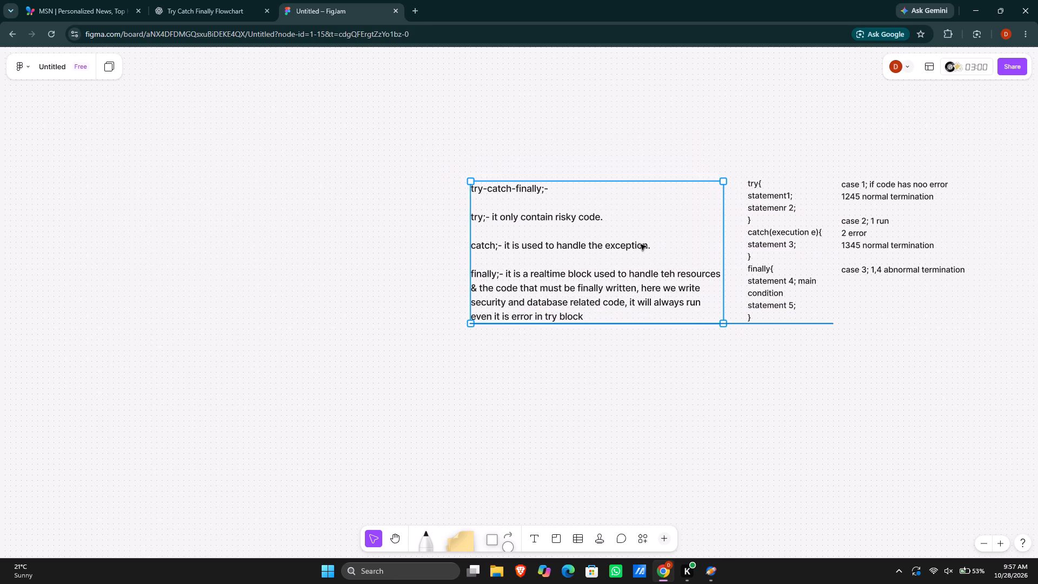
drag(641, 244, 647, 245)
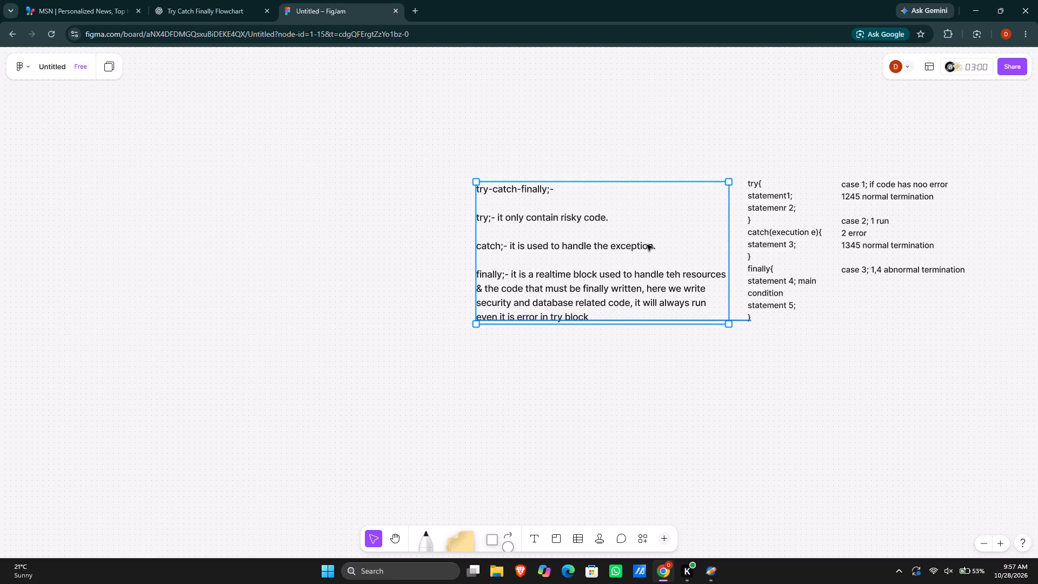
drag(647, 245, 649, 240)
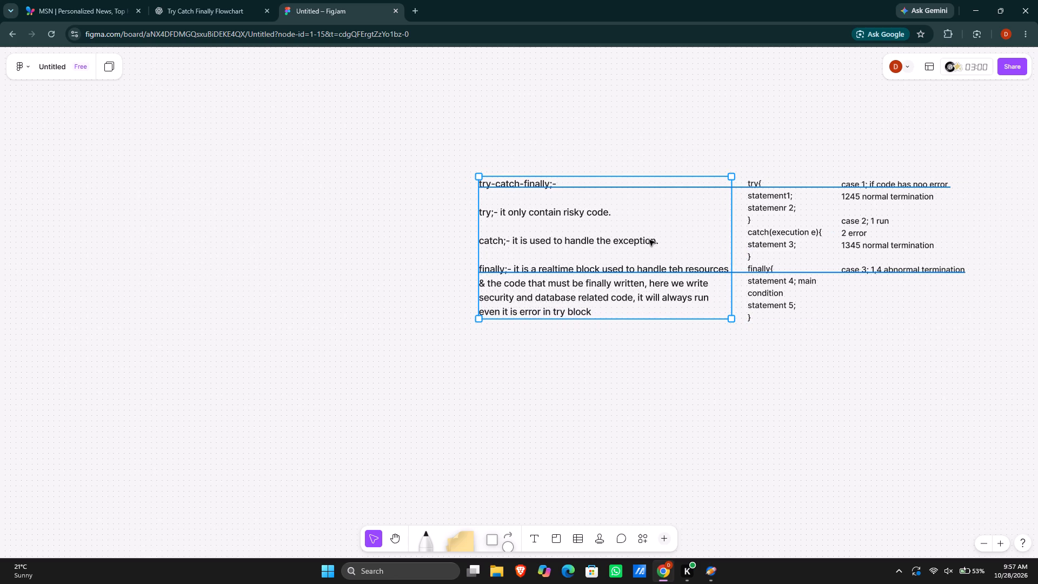
drag(649, 240, 648, 241)
click(631, 366)
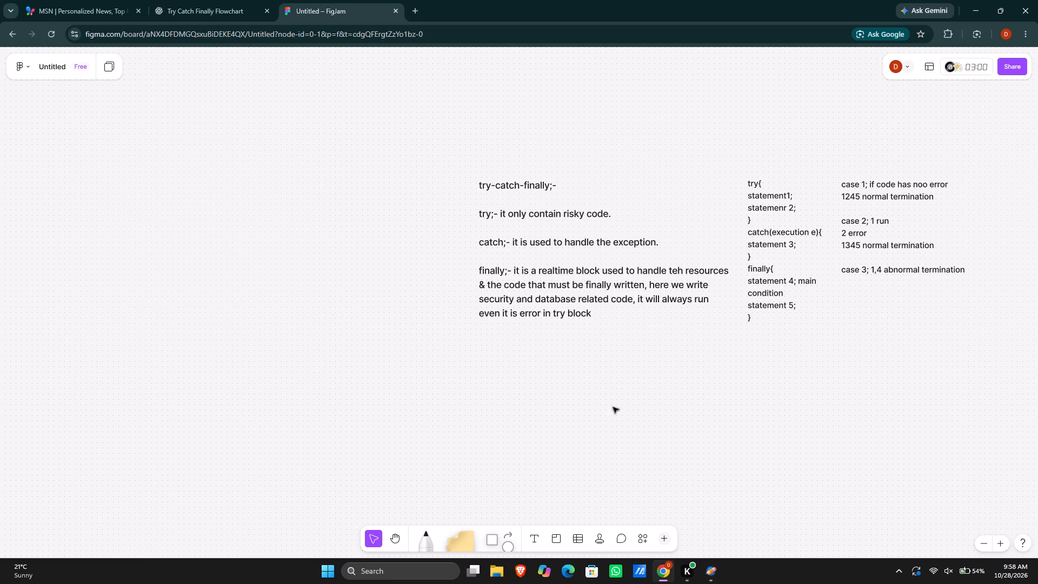
Switch to WhatsApp.
click(617, 576)
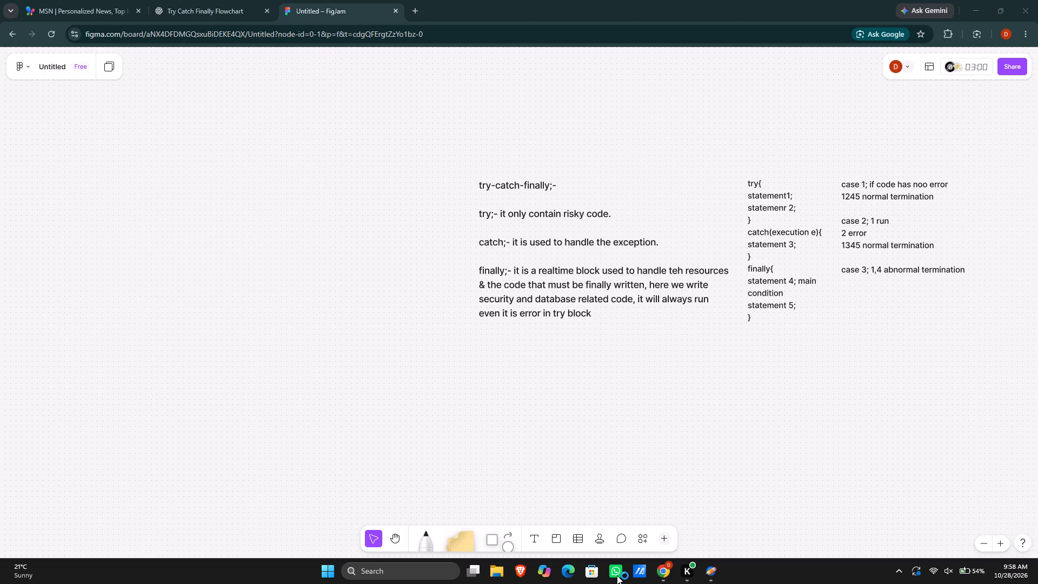
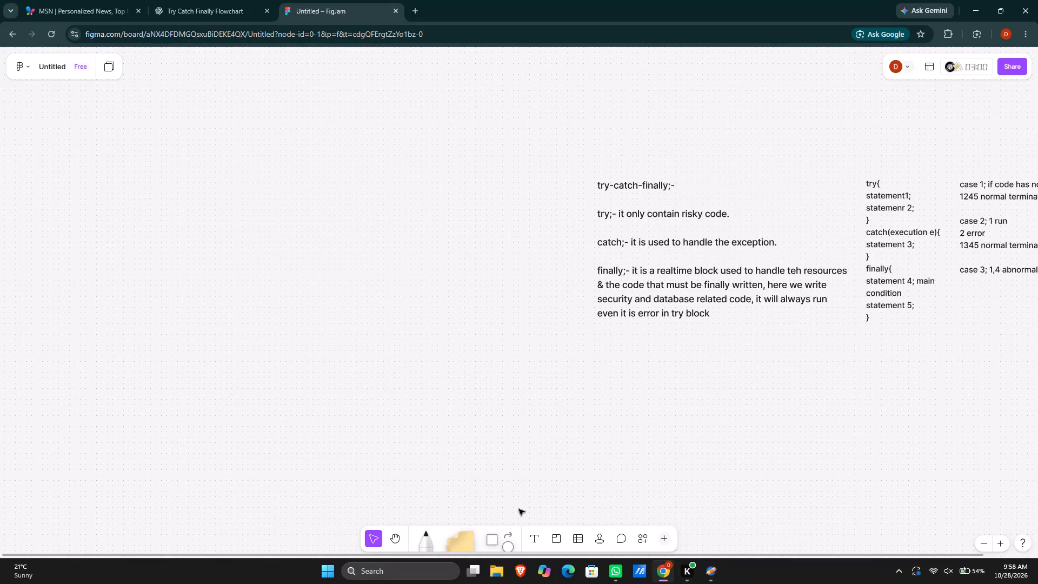
Draw a rectangle in the empty area beside the definitions text and label it "start" in Large text.
click(500, 543)
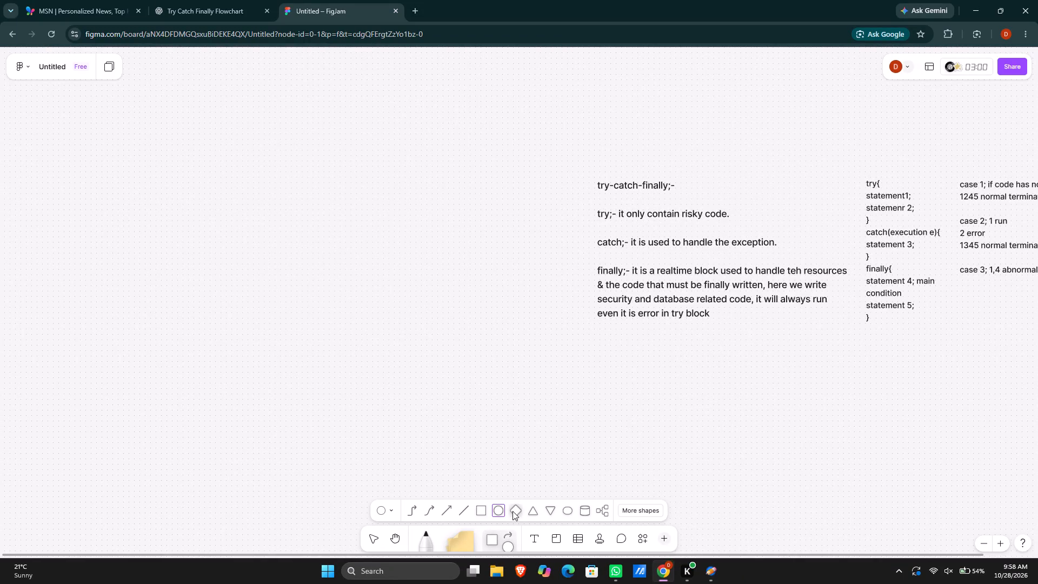
click(479, 511)
drag(261, 106, 367, 156)
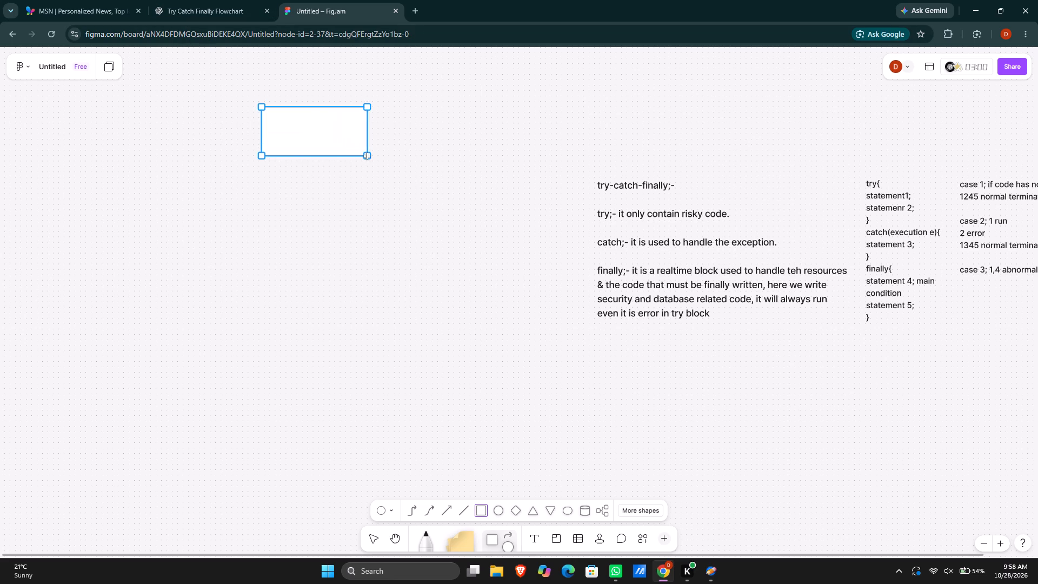
drag(367, 156, 368, 157)
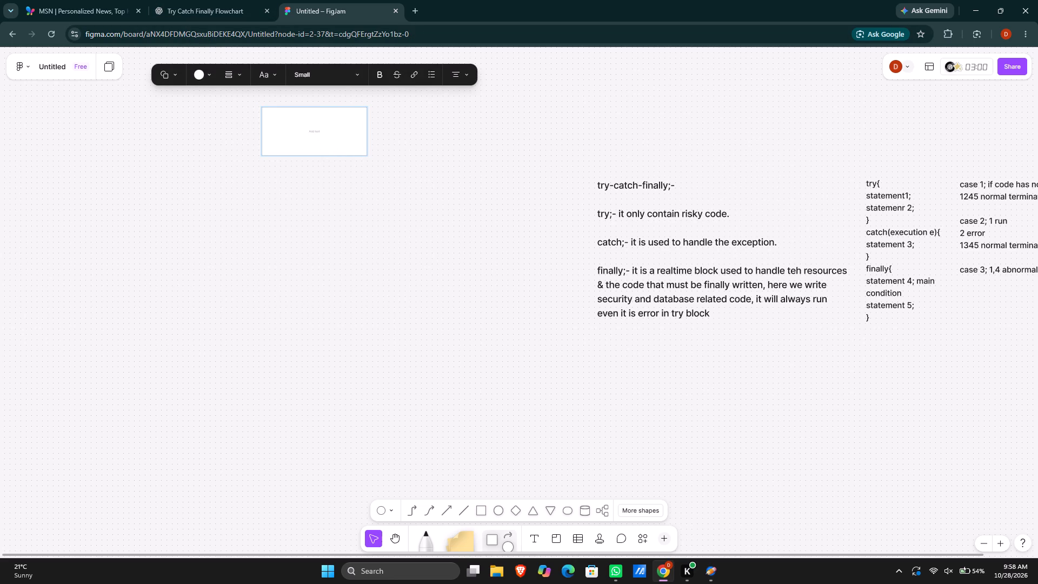
text(start)
click(310, 73)
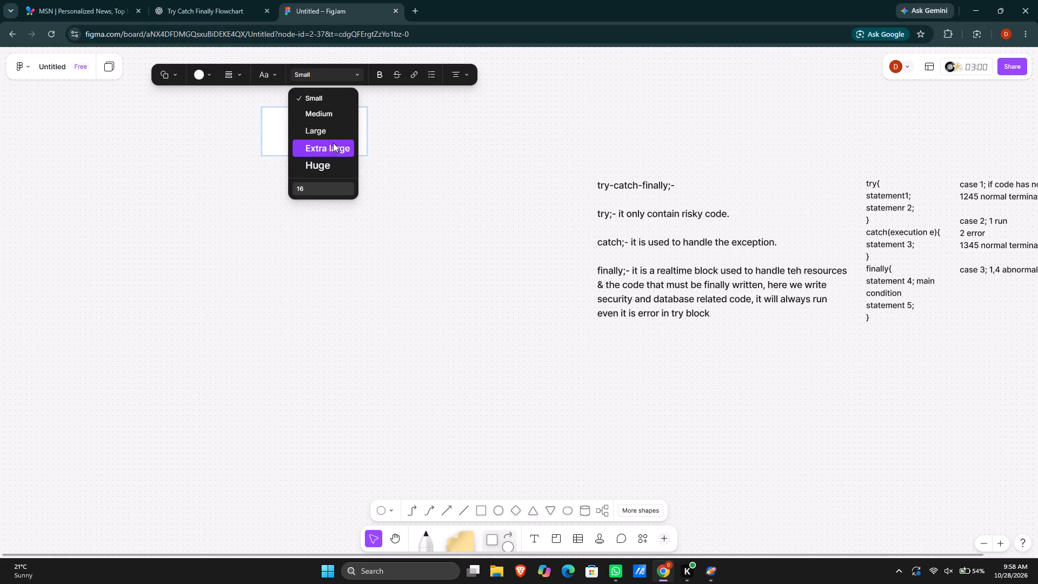
click(333, 134)
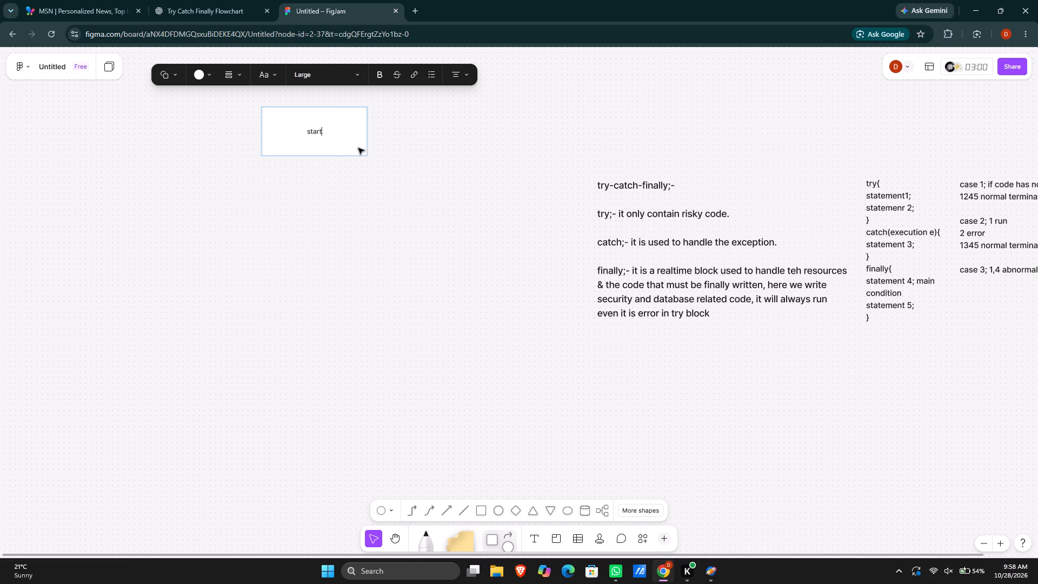
click(394, 171)
Draw a smaller rectangle below the start box and label it "execute try block".
drag(286, 193, 349, 225)
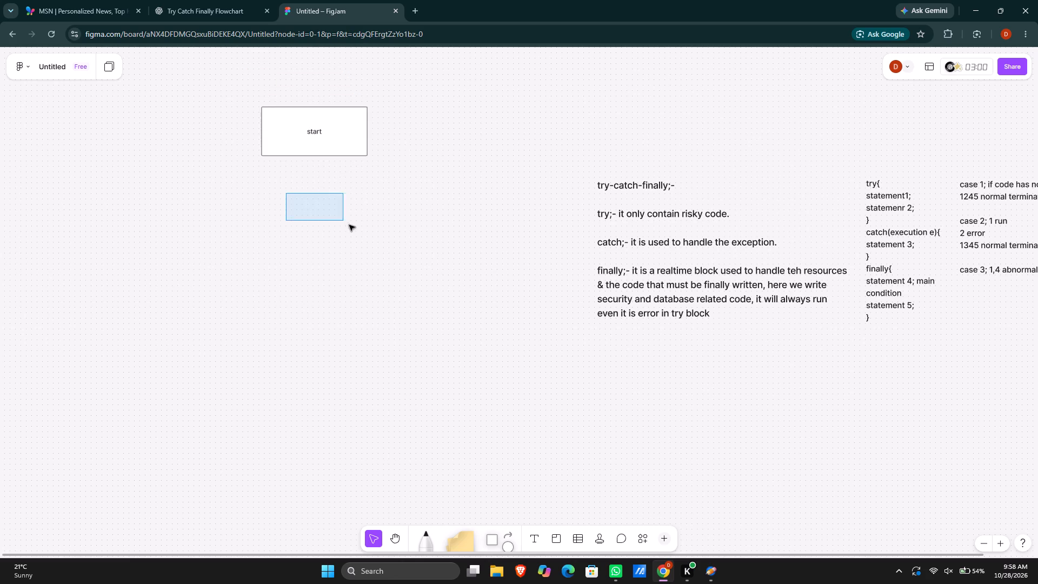
drag(349, 225, 363, 238)
click(505, 547)
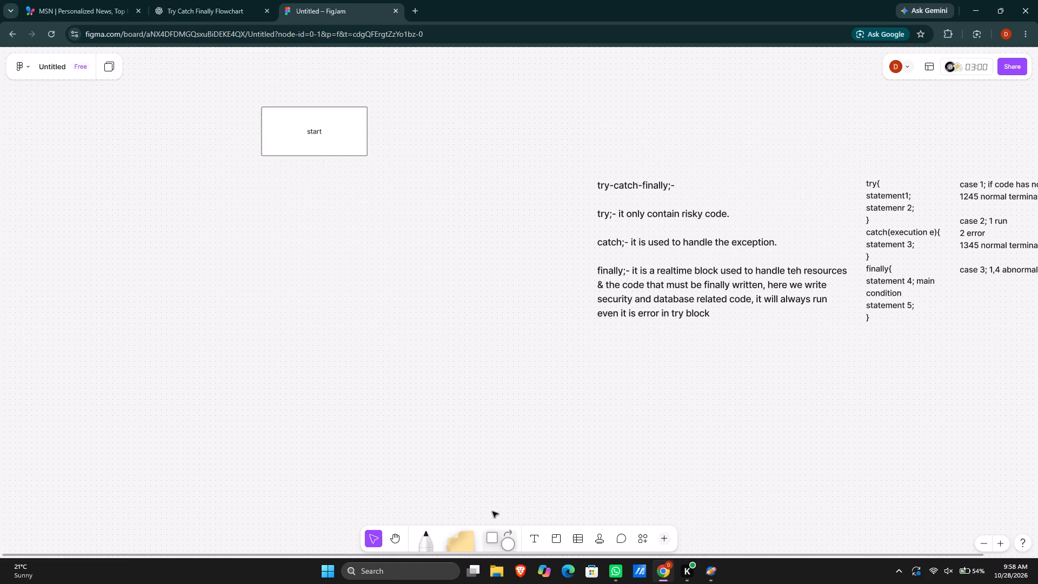
click(501, 548)
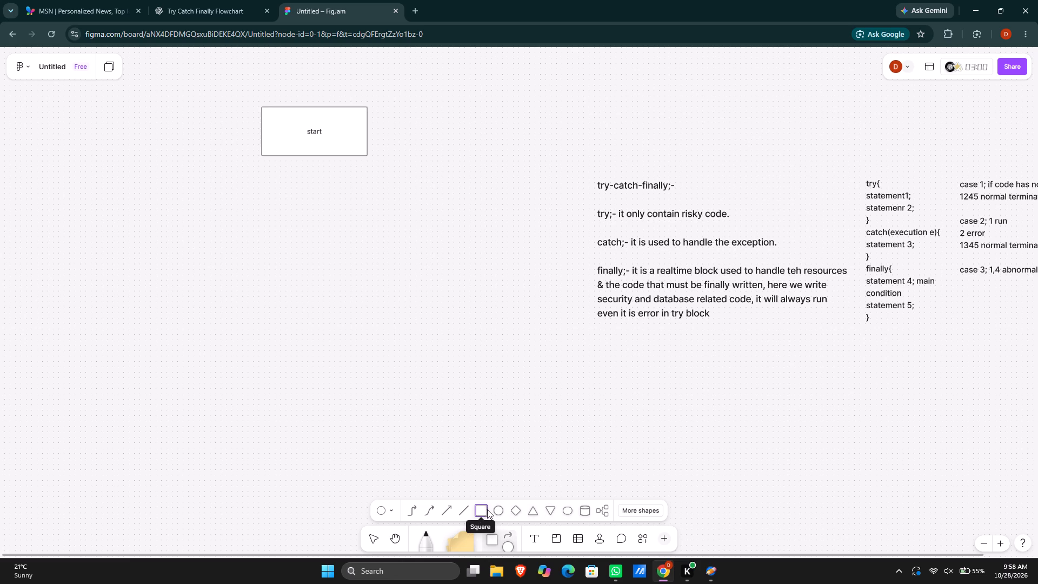
click(497, 538)
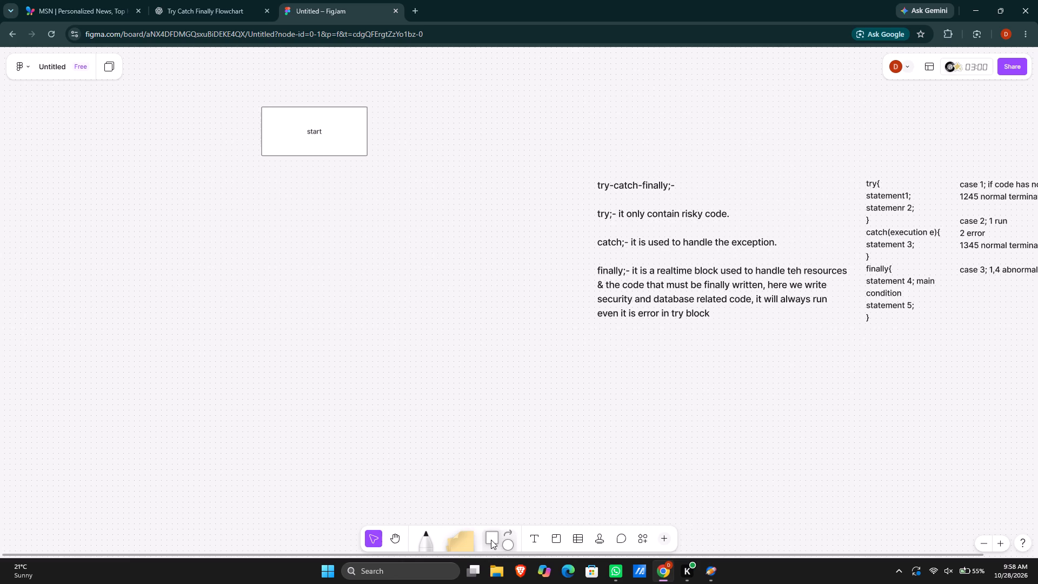
click(491, 539)
click(502, 549)
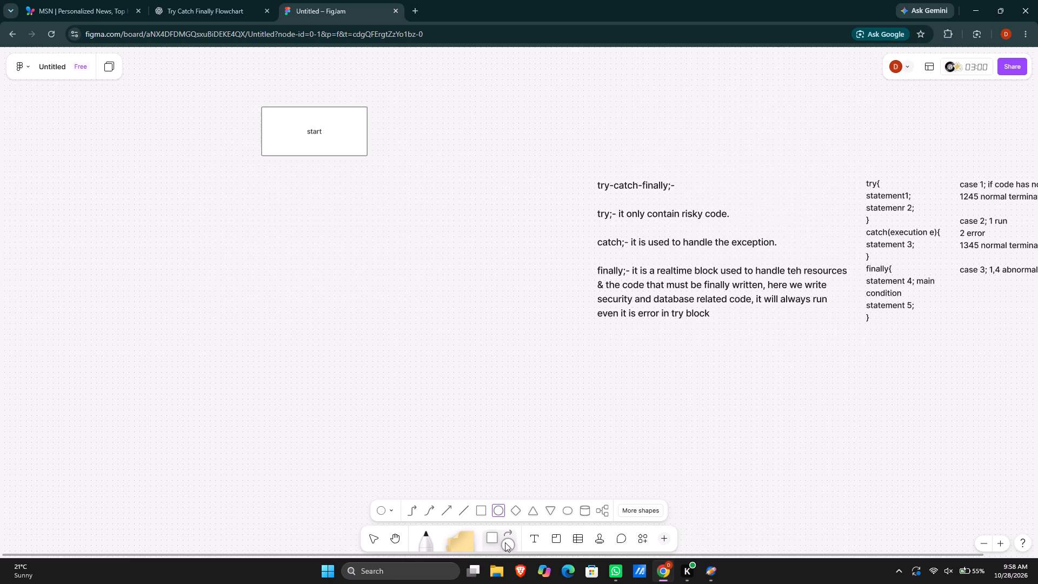
click(513, 512)
click(478, 506)
drag(283, 182, 356, 213)
text(ex)
text(ecute)
key(space)
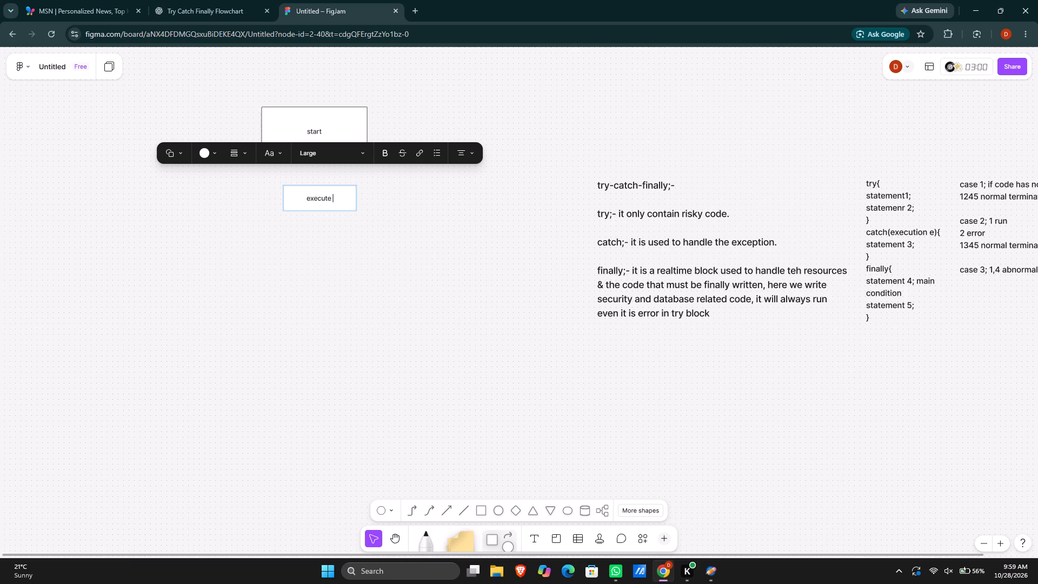
text(try block)
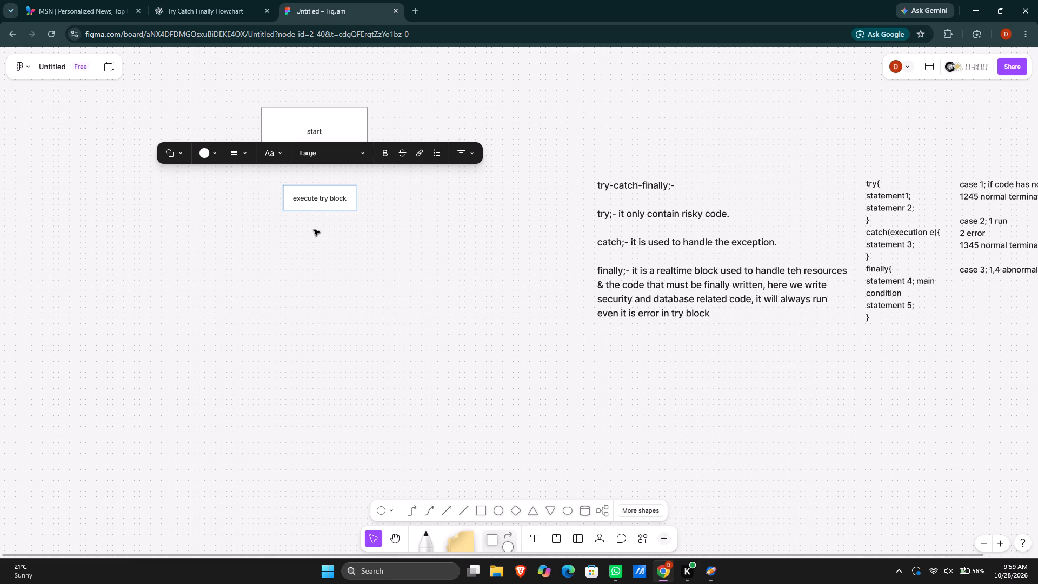
click(311, 234)
Draw a rectangle below the "execute try block" box and label it "jump to catch block".
click(494, 540)
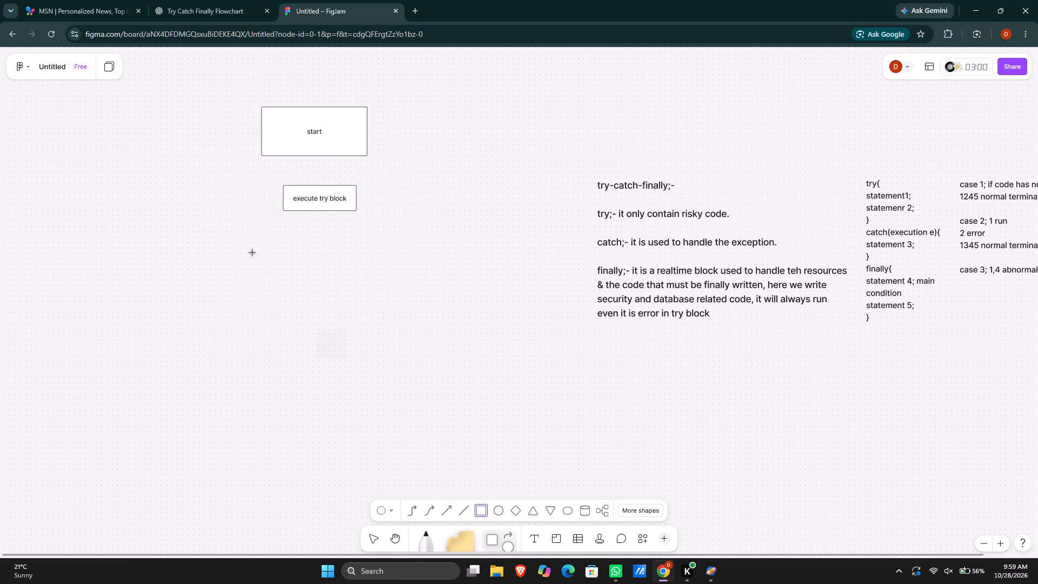
drag(265, 242, 352, 274)
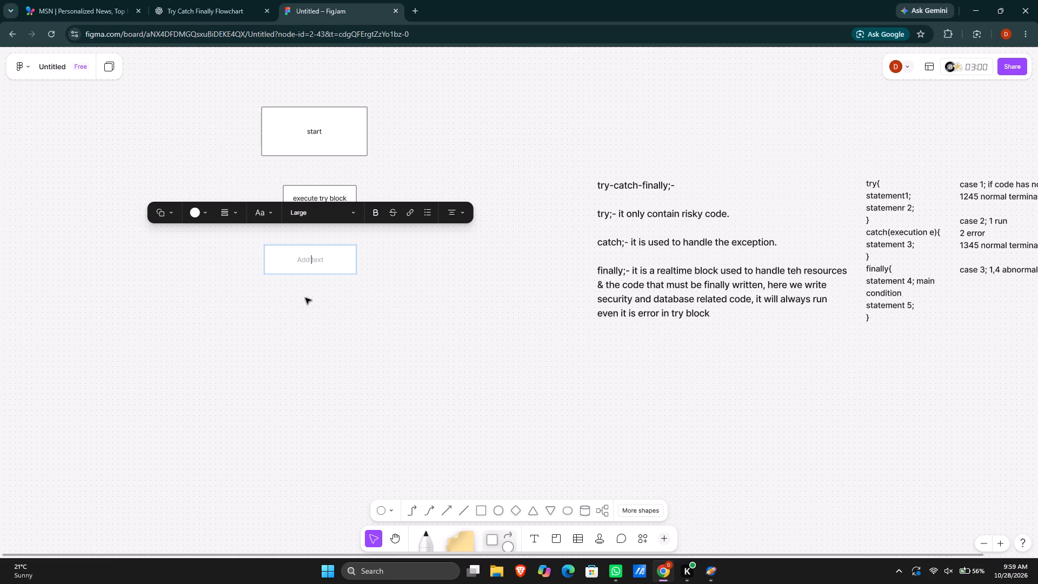
text(jump to)
key(space)
text(catch block)
click(330, 353)
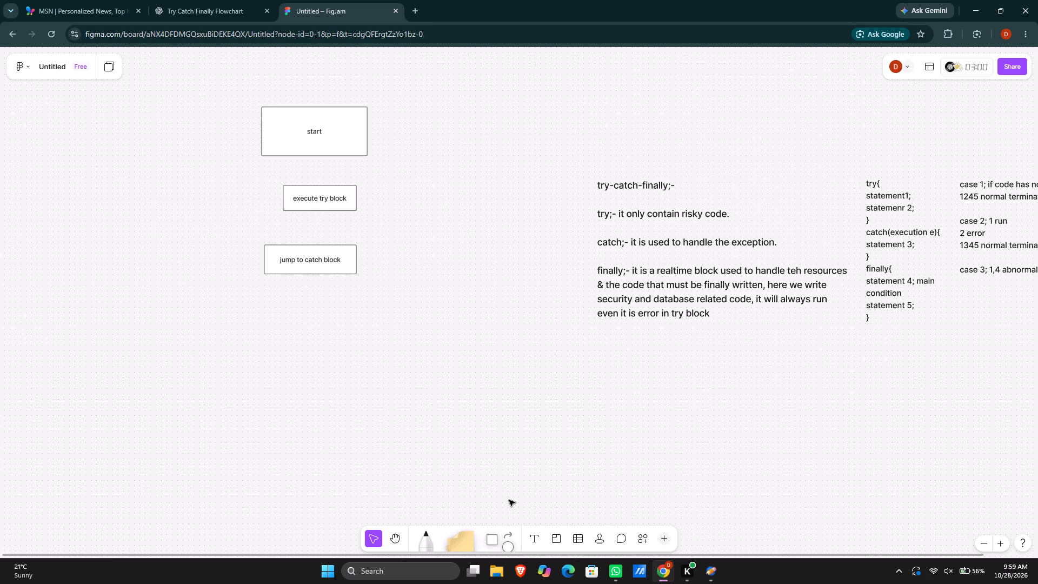
Draw a rectangle below the "jump to catch block" box and label it "execute finally block".
click(498, 540)
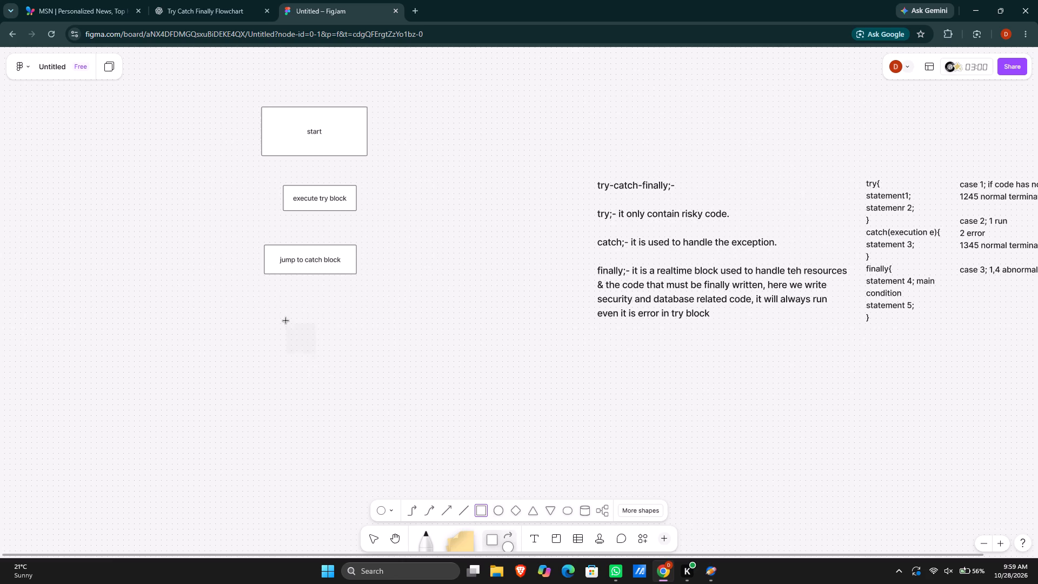
drag(280, 297, 364, 349)
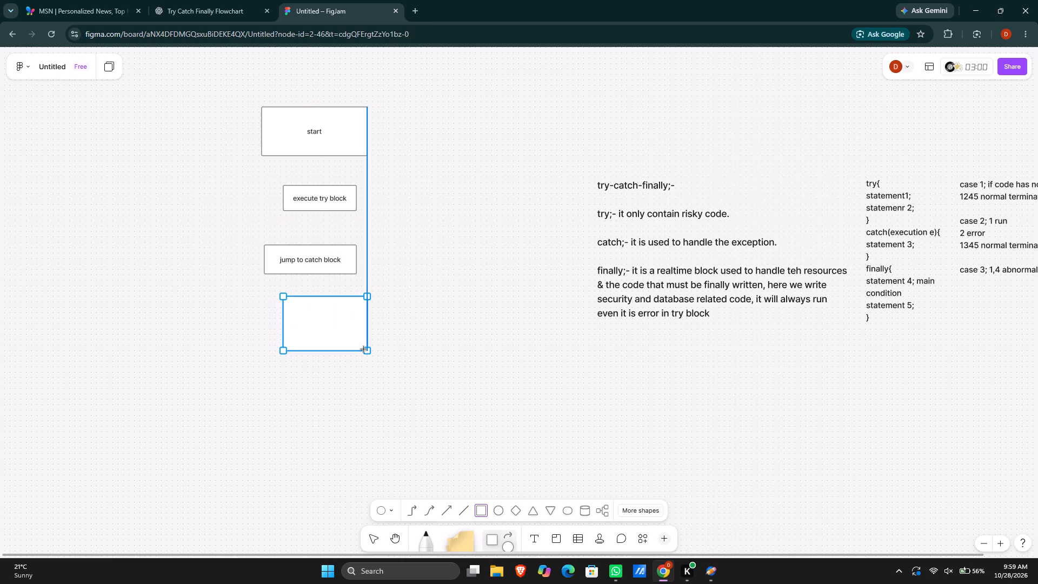
drag(364, 349, 358, 347)
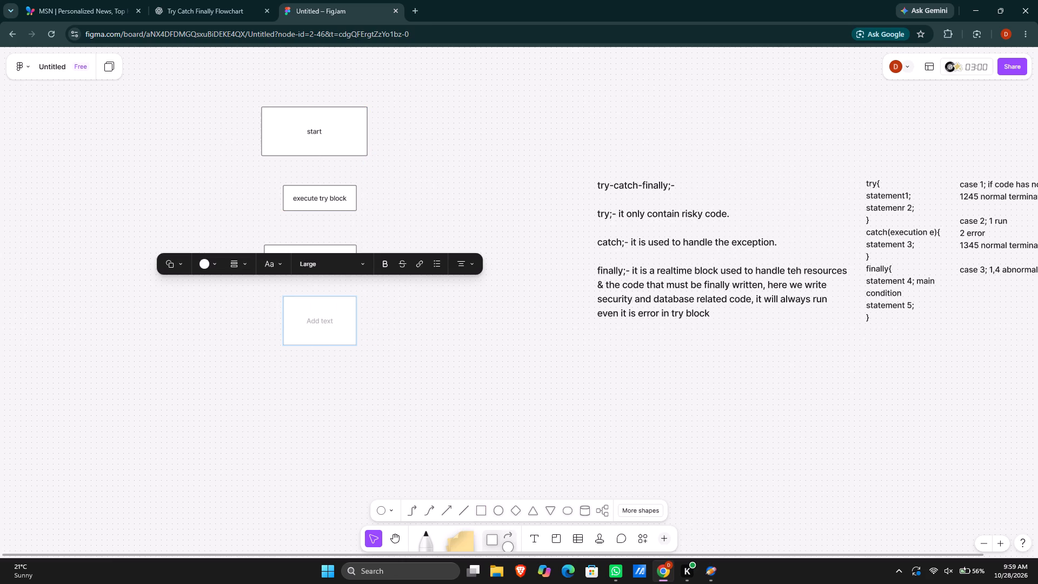
text(execute)
key(space)
text(finally block)
click(425, 390)
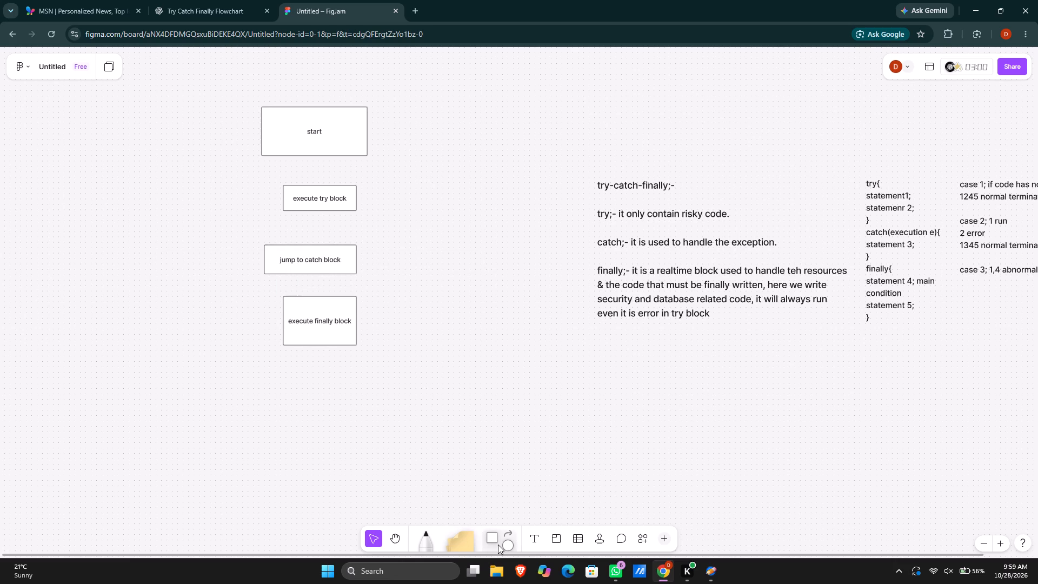
Draw a small rectangle below the "execute finally block" box and label it "end".
click(498, 545)
drag(293, 372, 296, 379)
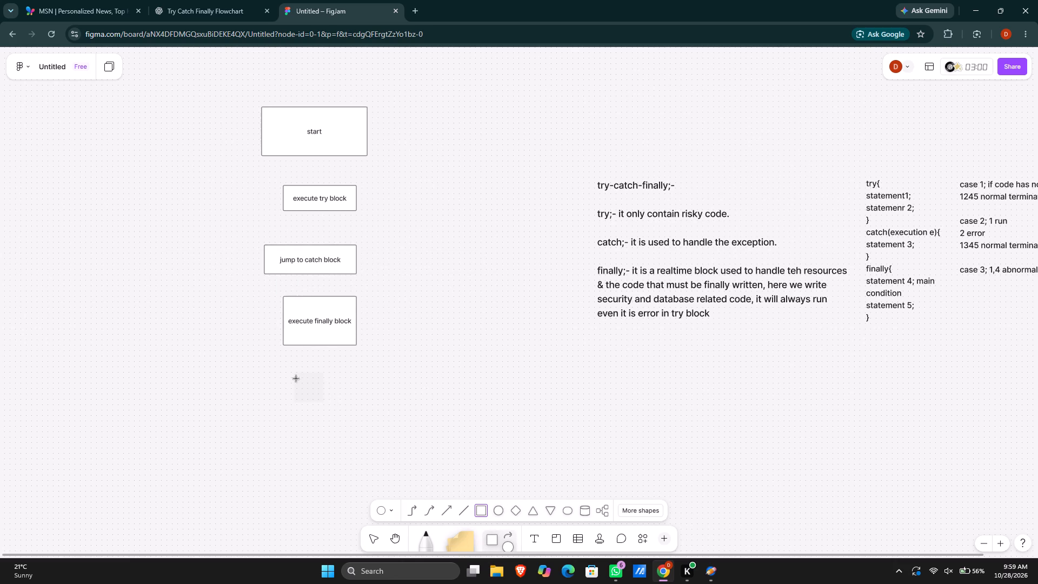
drag(296, 379, 338, 409)
text(end)
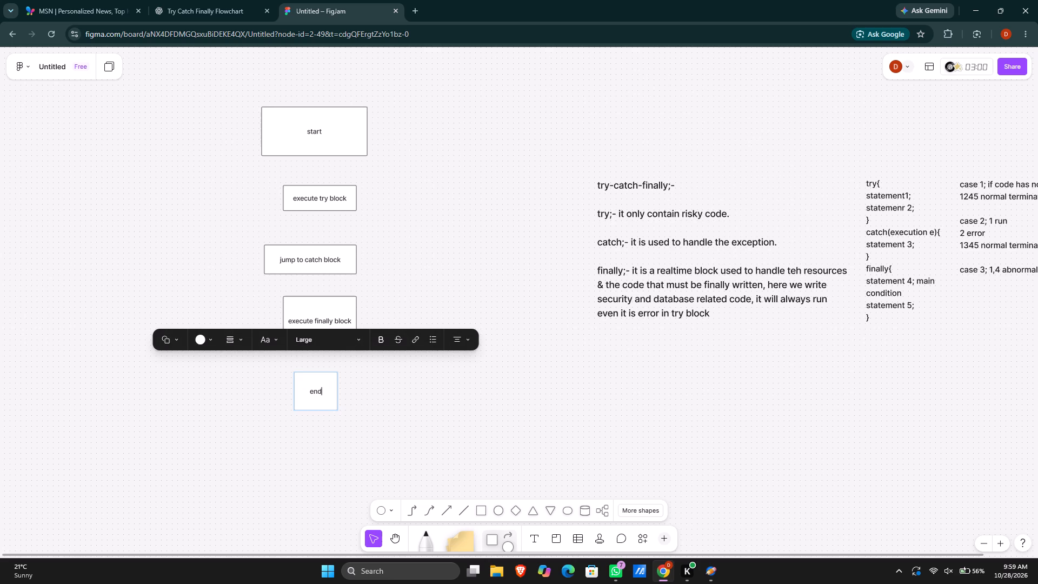
click(462, 397)
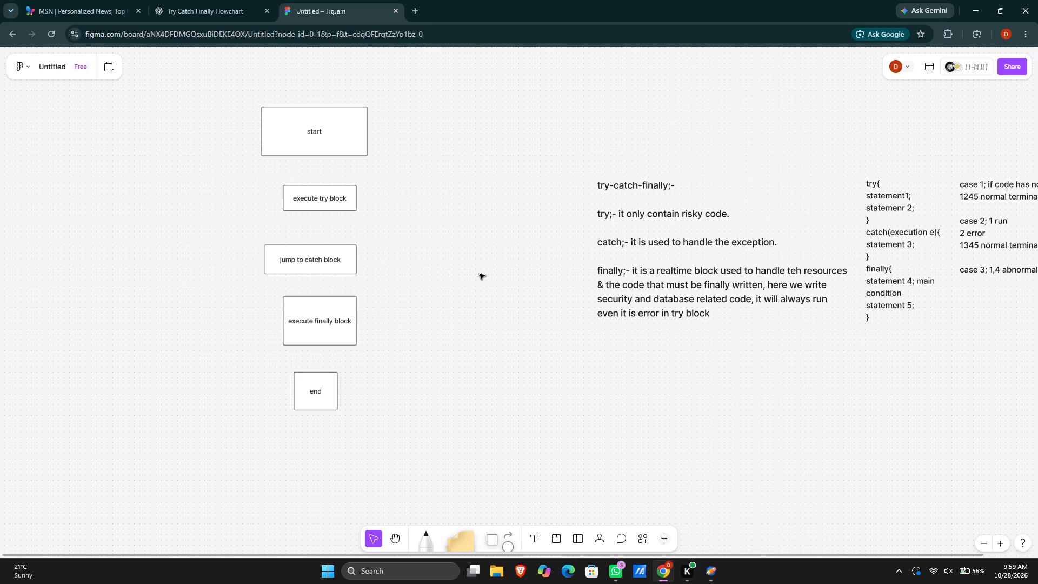
Add a tiny rectangle labelled "yes" just below the lower-right corner of the "execute try block" box.
drag(358, 224, 398, 240)
click(498, 535)
click(488, 529)
click(488, 532)
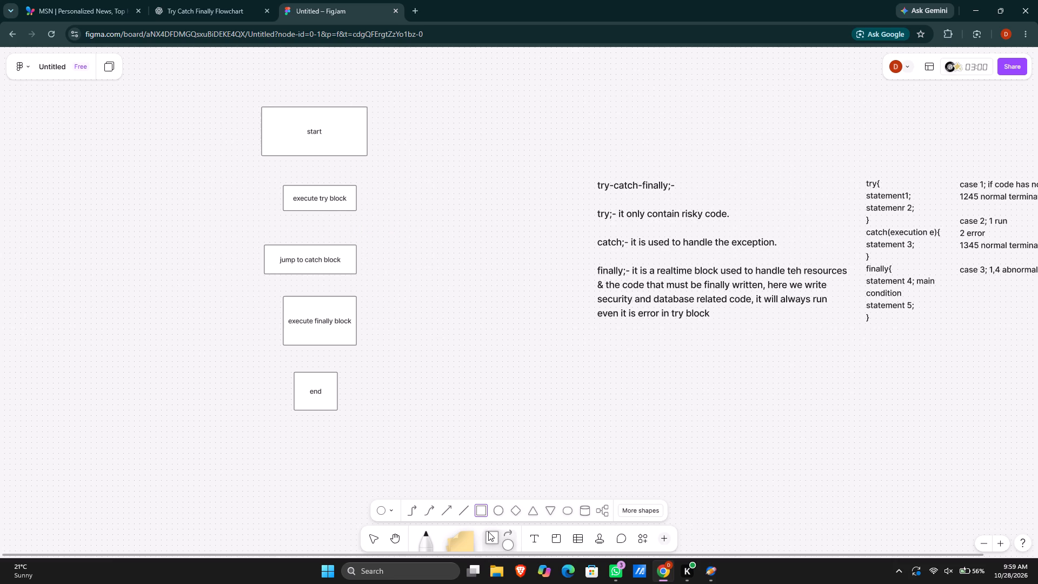
drag(355, 218, 376, 228)
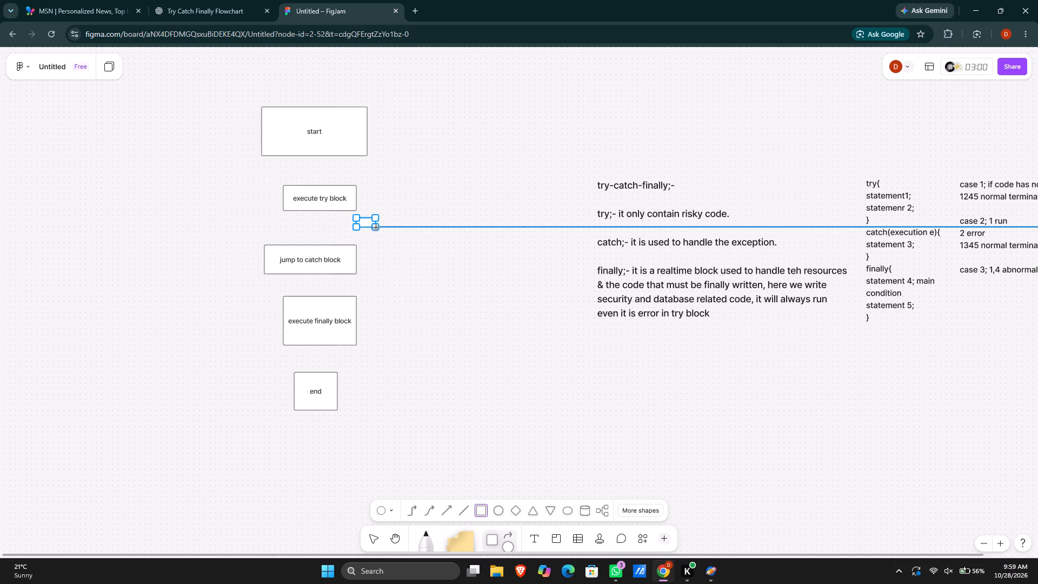
drag(376, 228, 378, 228)
text(yes)
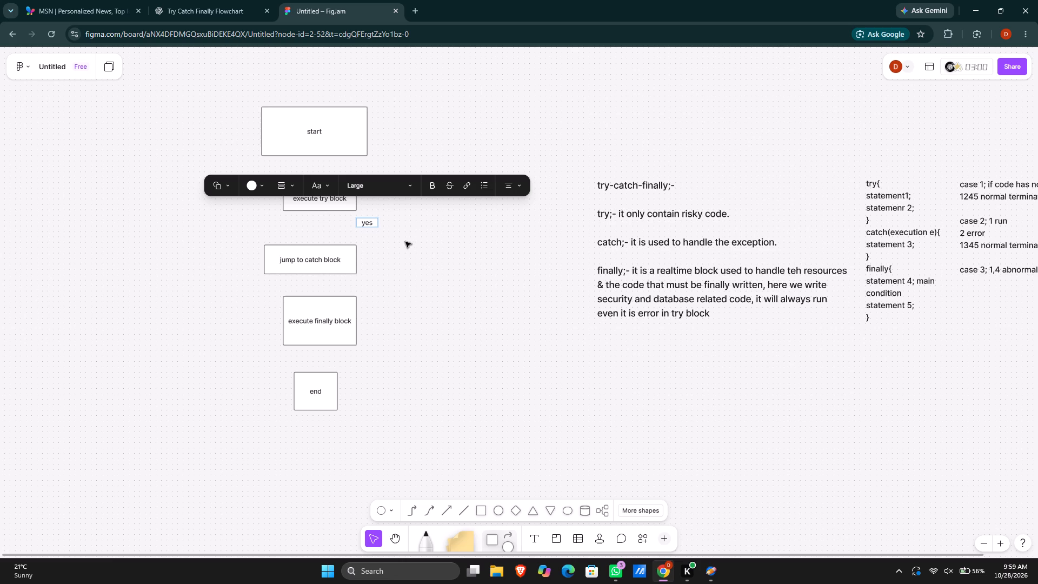
click(418, 264)
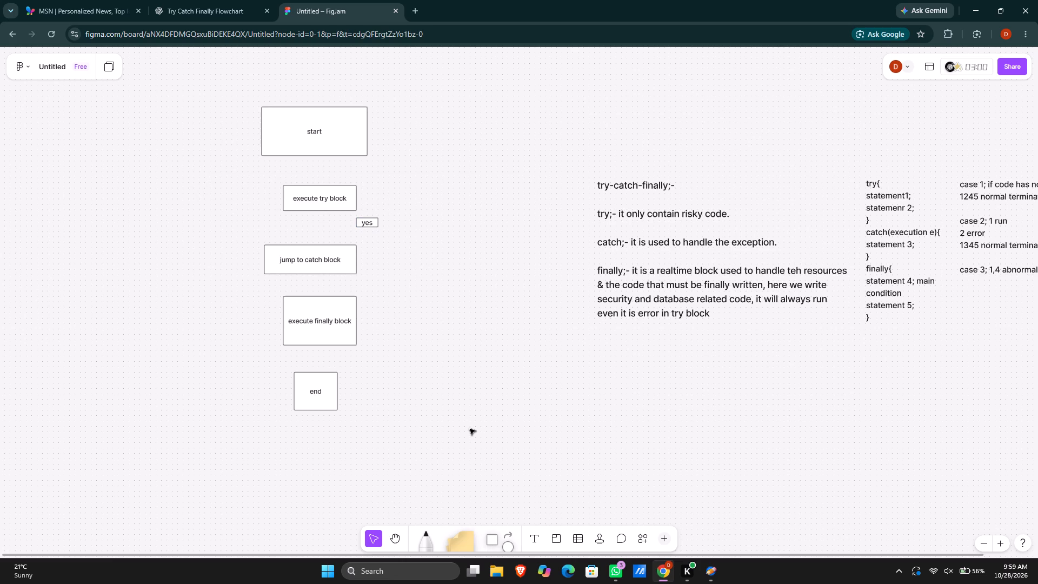
Add a tiny rectangle labelled "no" to the right of the "jump to catch block" box.
click(493, 541)
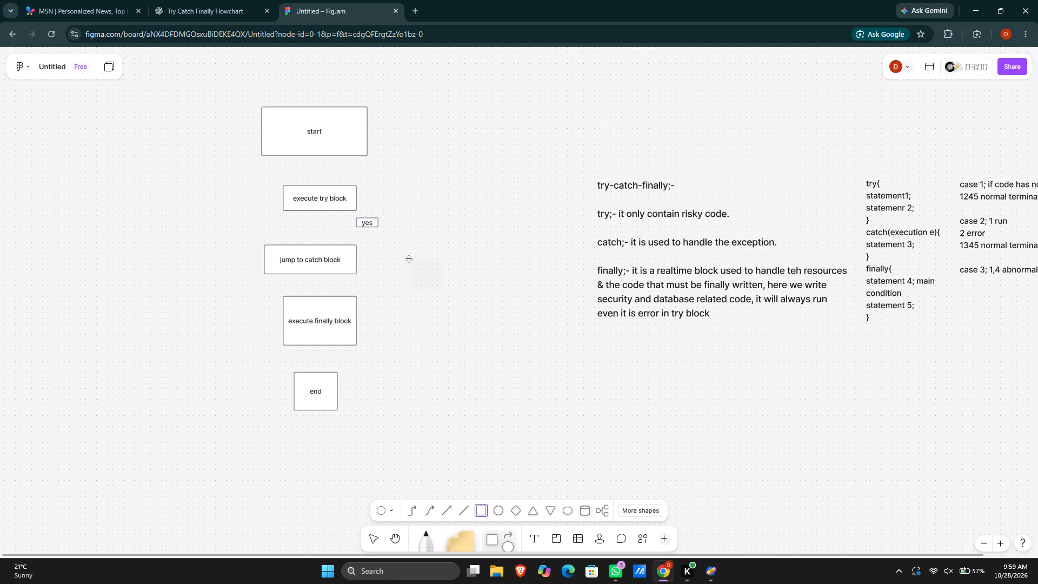
drag(409, 259, 431, 267)
text(no)
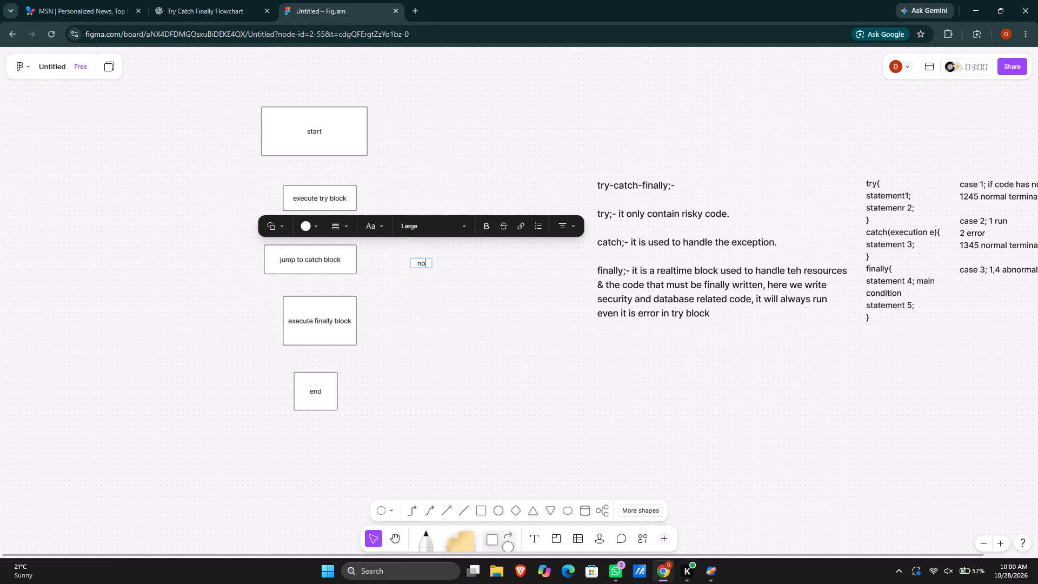
Finish editing the "no" label beside the "jump to catch block" box.
click(484, 340)
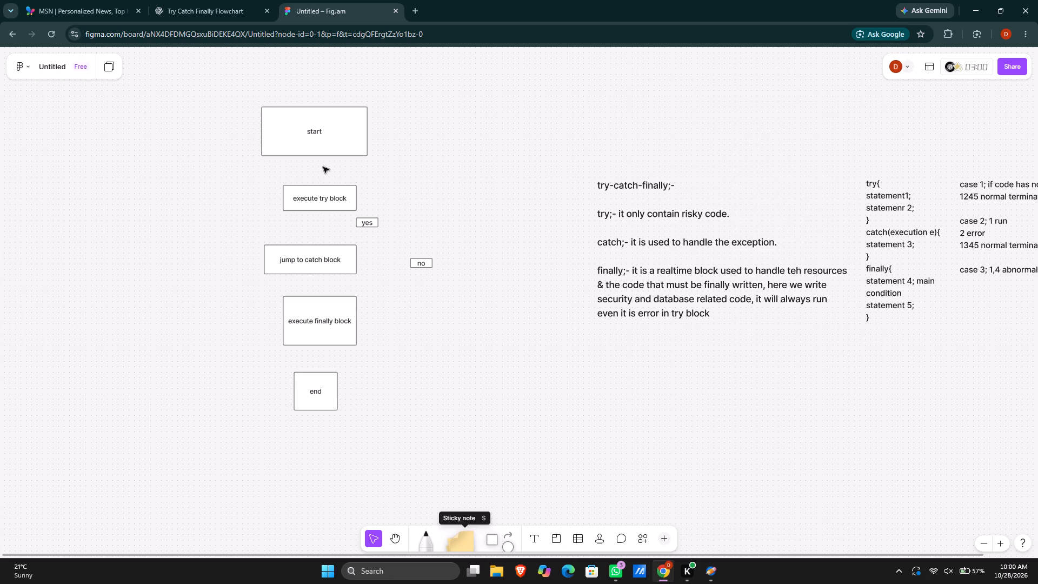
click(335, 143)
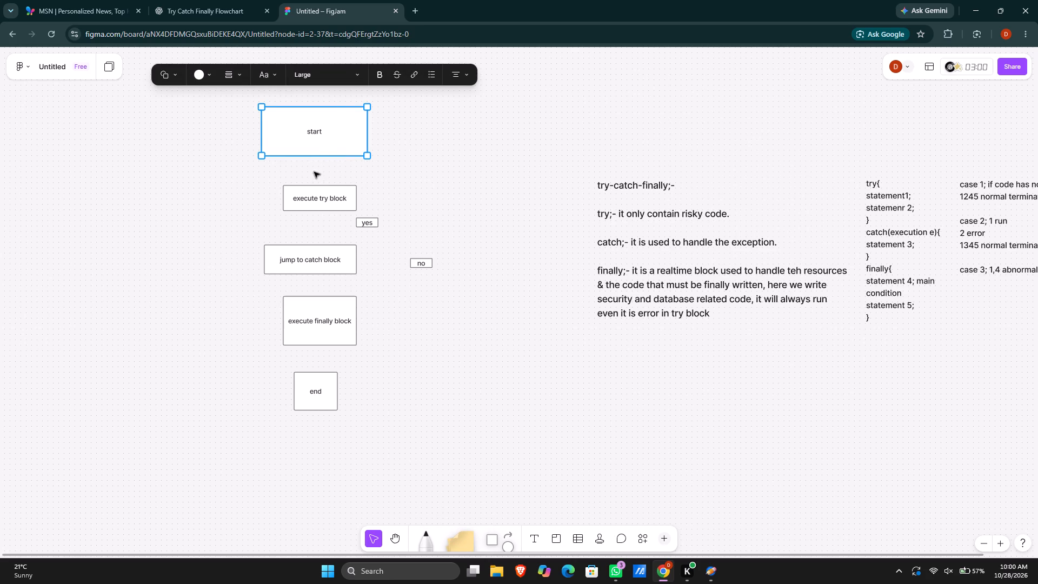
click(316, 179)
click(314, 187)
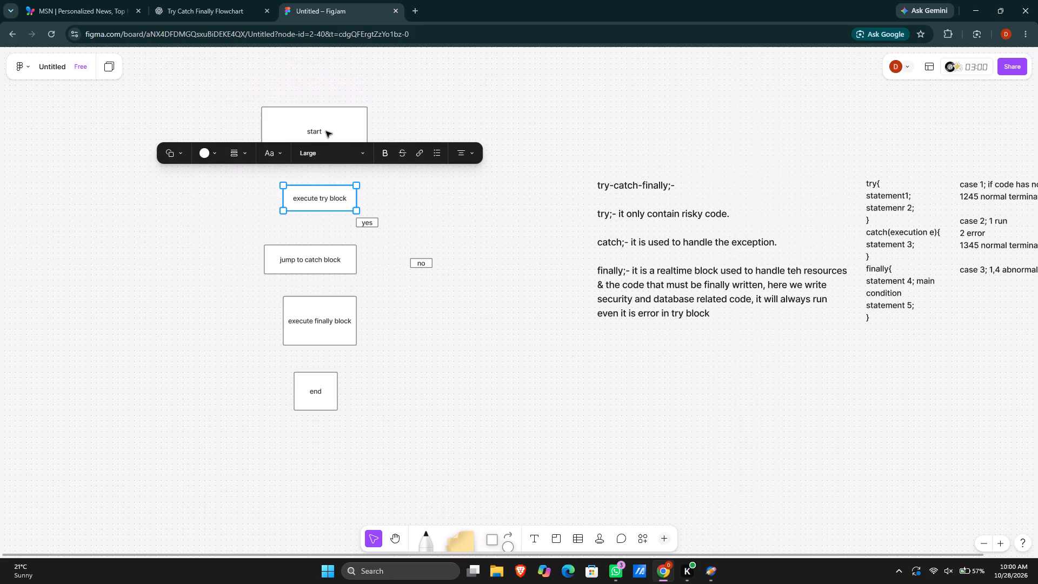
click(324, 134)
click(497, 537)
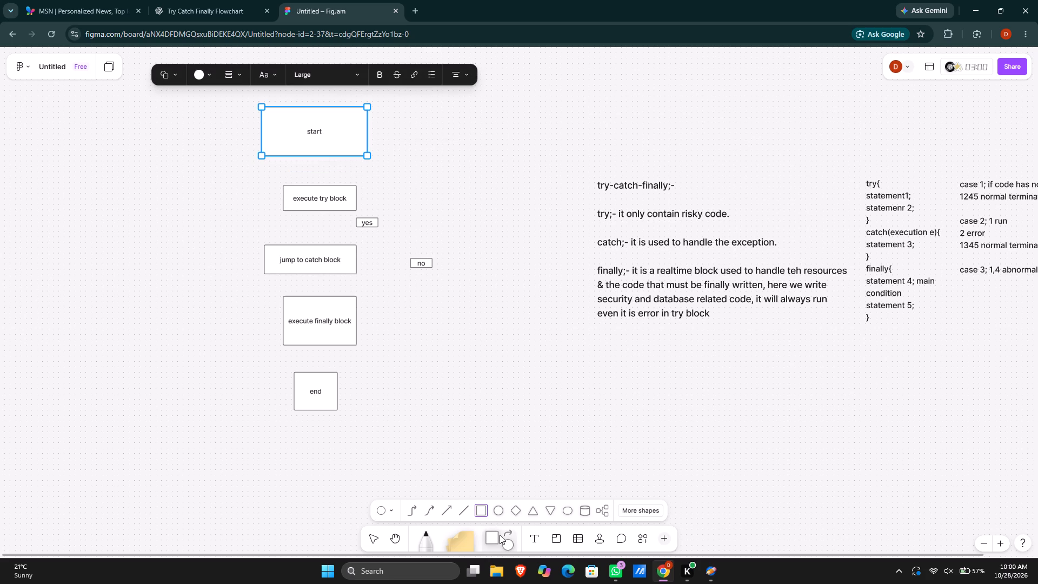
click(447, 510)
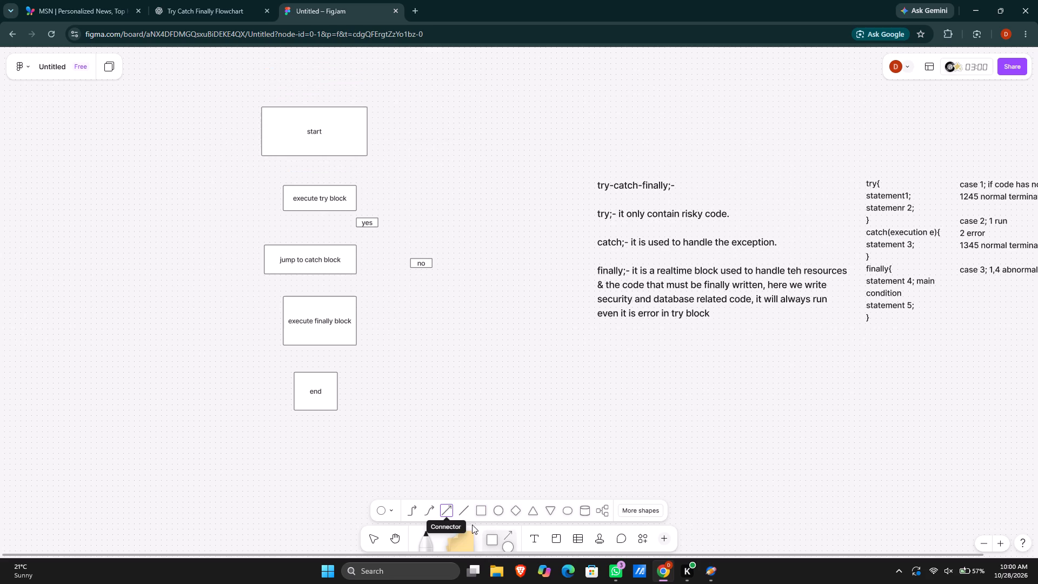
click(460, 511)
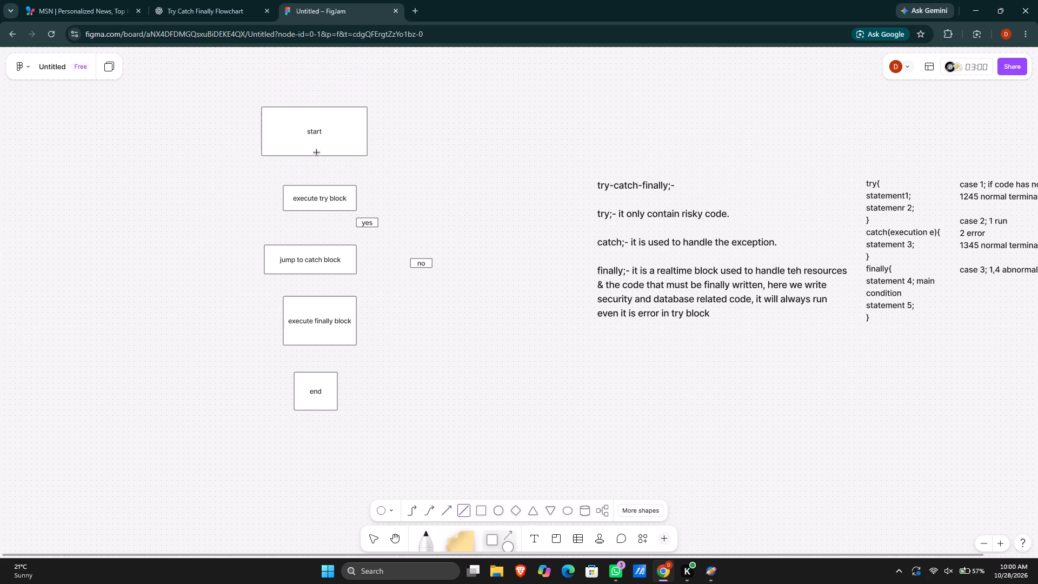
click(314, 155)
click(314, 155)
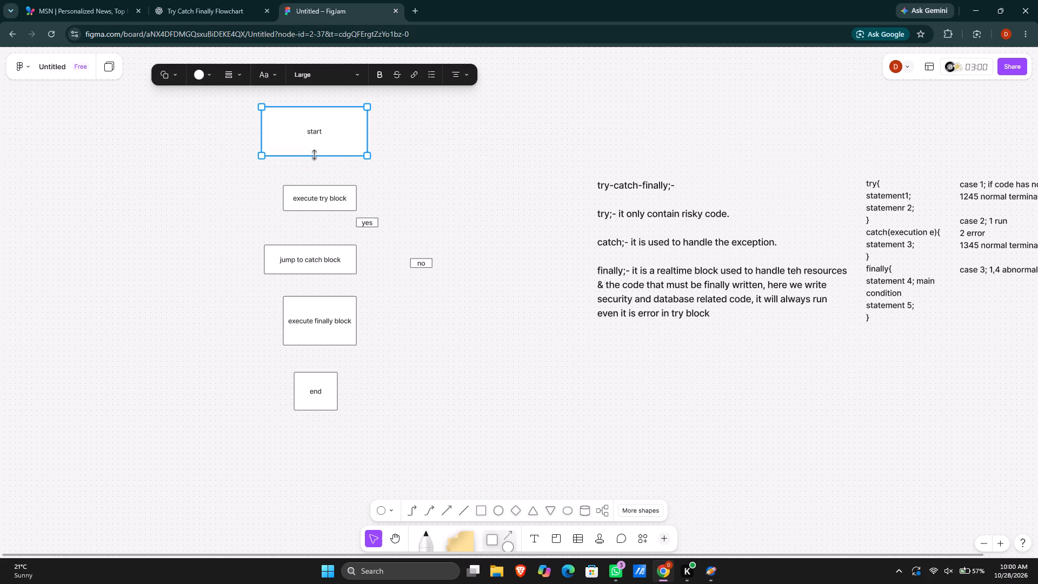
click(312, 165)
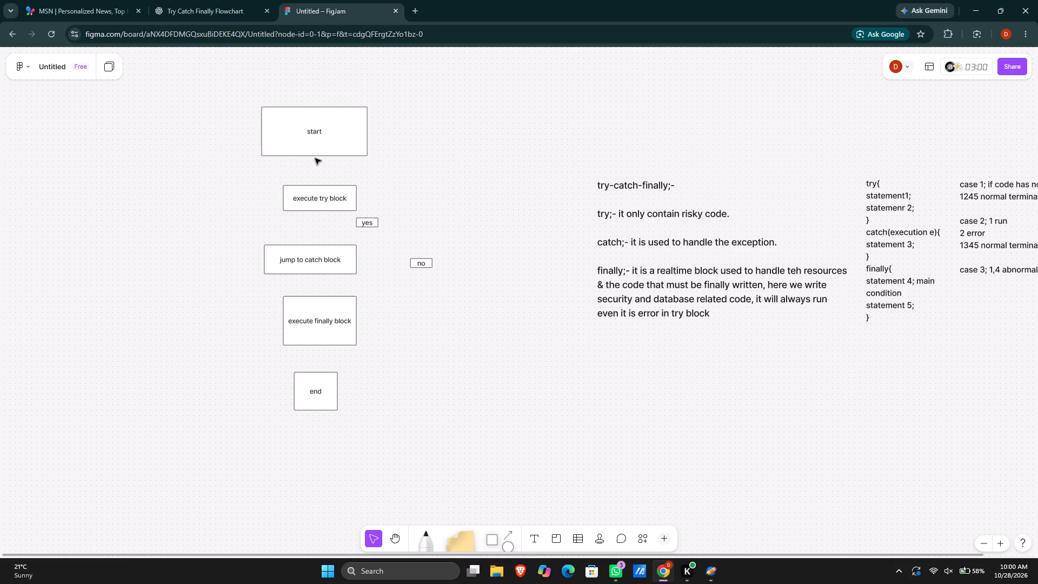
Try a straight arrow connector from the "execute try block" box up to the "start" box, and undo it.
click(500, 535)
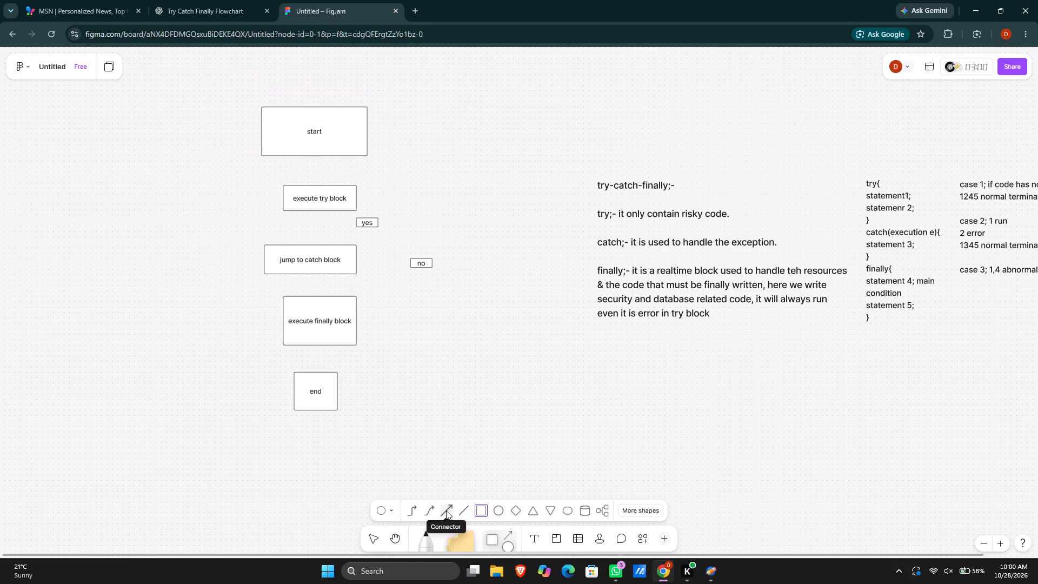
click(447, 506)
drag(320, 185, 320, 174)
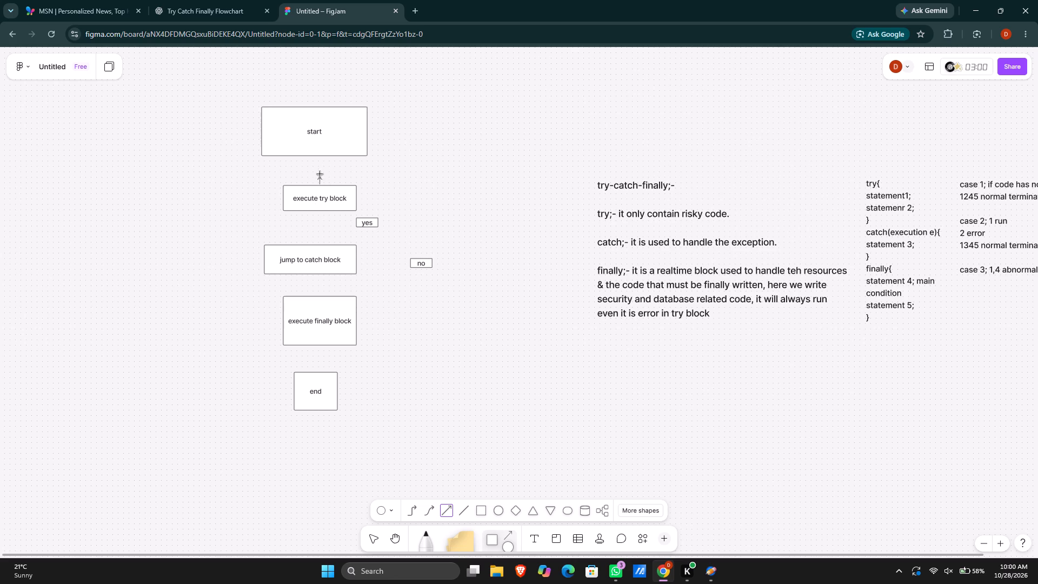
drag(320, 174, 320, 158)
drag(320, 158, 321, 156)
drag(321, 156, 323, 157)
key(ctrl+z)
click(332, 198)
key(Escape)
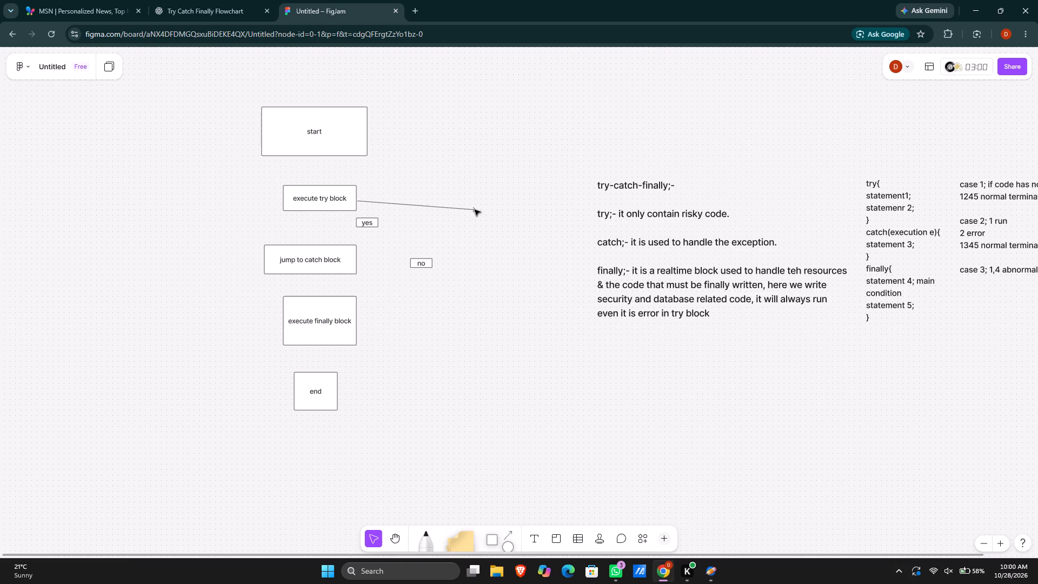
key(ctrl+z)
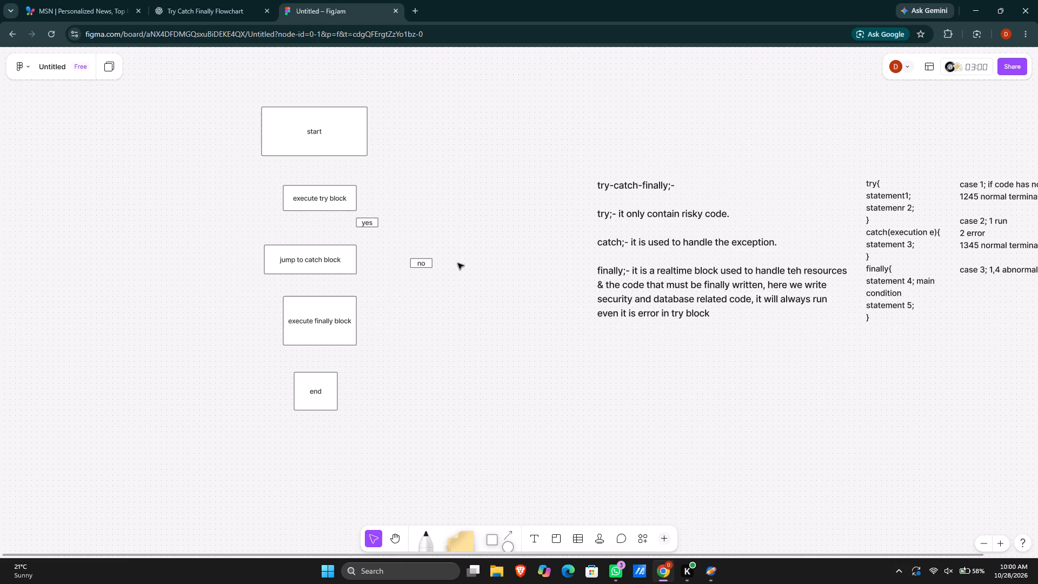
Shift the "execute try block", "jump to catch block", "execute finally block" and "end" boxes so they line up centred beneath the "start" box.
click(459, 264)
click(341, 201)
click(331, 199)
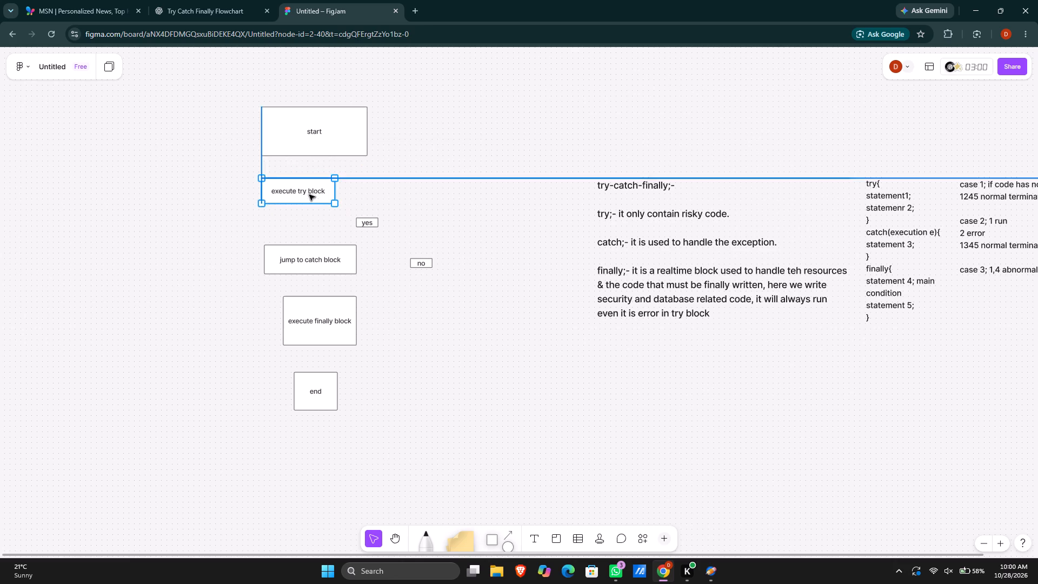
drag(330, 264, 332, 263)
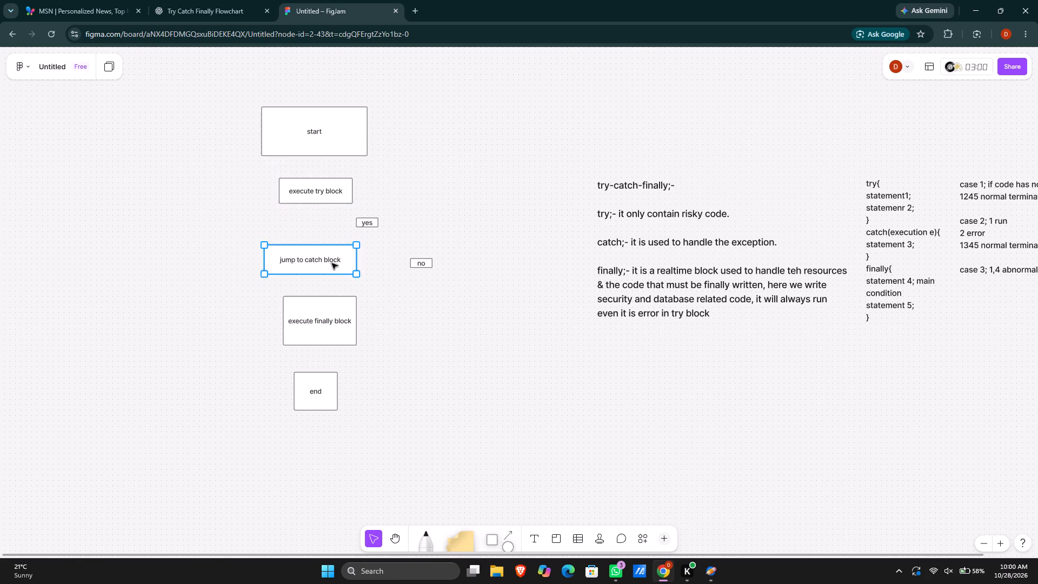
drag(332, 263, 337, 260)
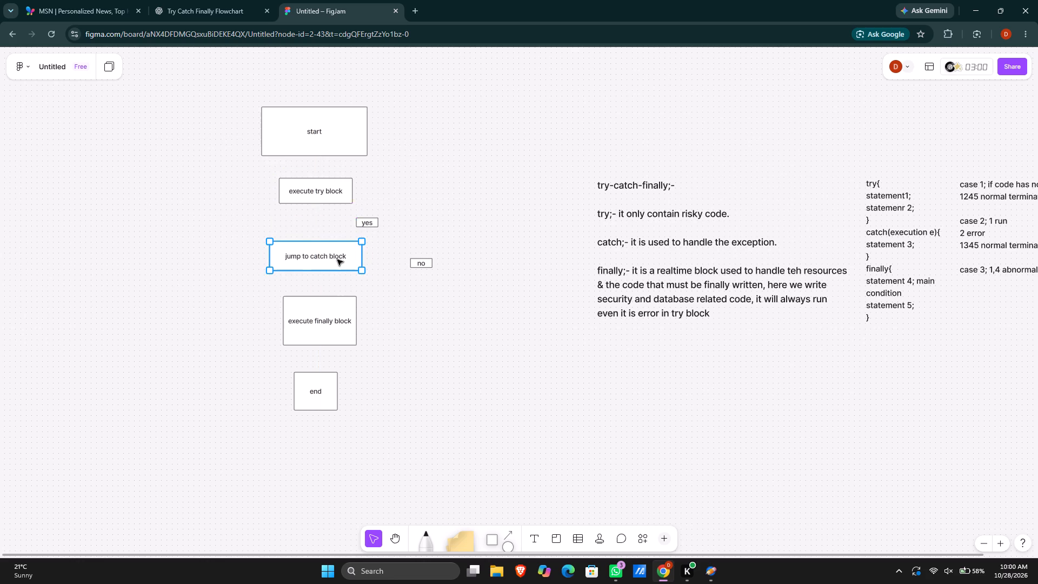
drag(325, 304, 318, 304)
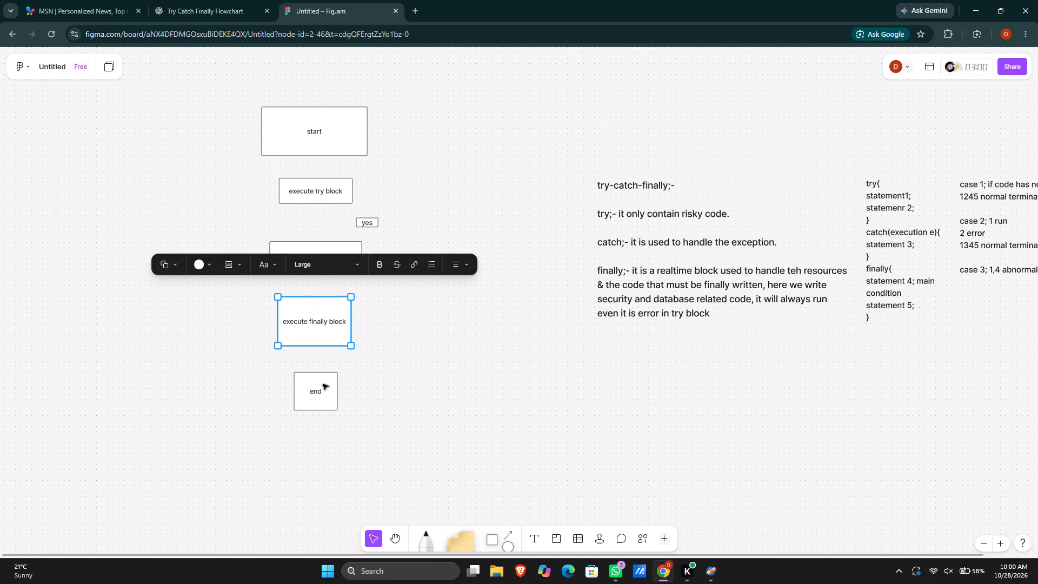
click(322, 386)
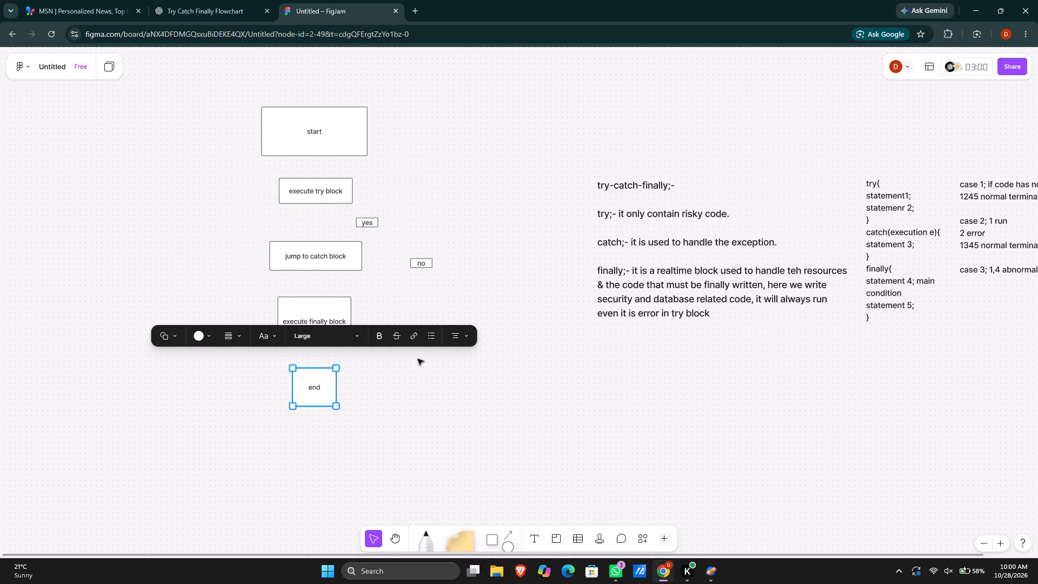
click(421, 379)
Move the "yes" label into the gap between the "execute try block" and "jump to catch block" boxes, slightly right of centre.
drag(368, 223, 343, 223)
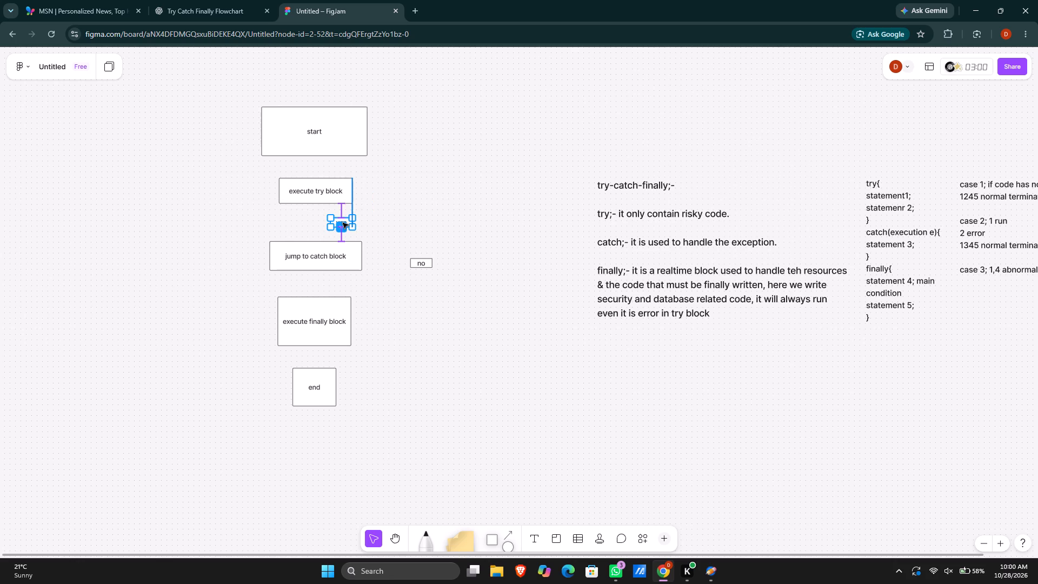
drag(343, 223, 340, 223)
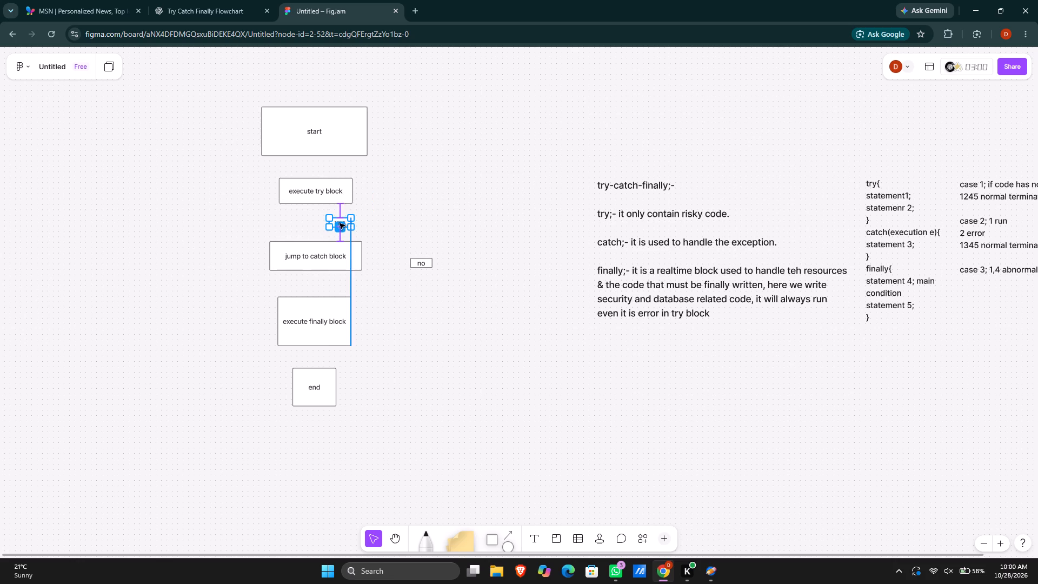
drag(340, 223, 337, 223)
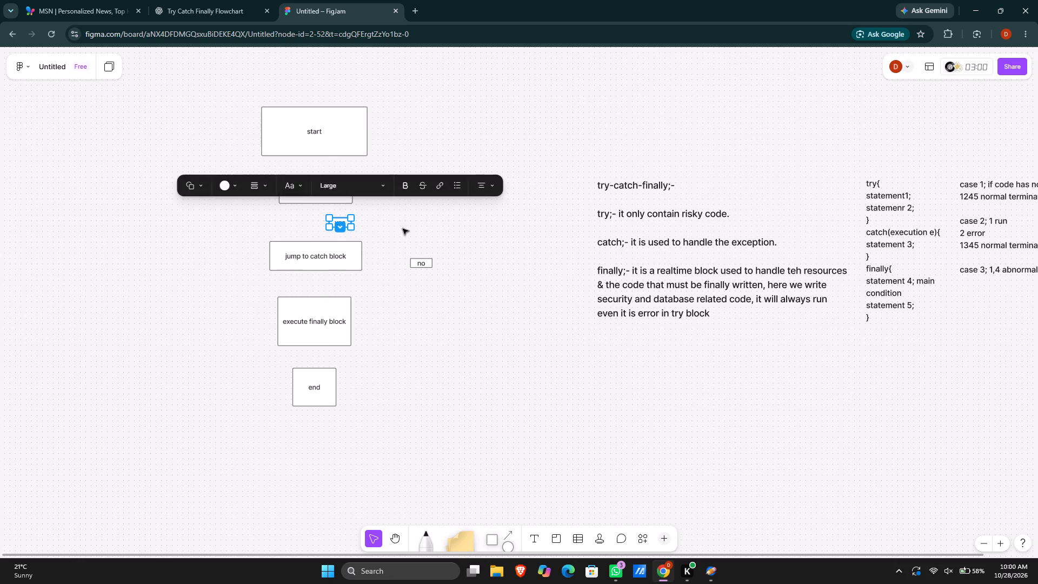
click(403, 229)
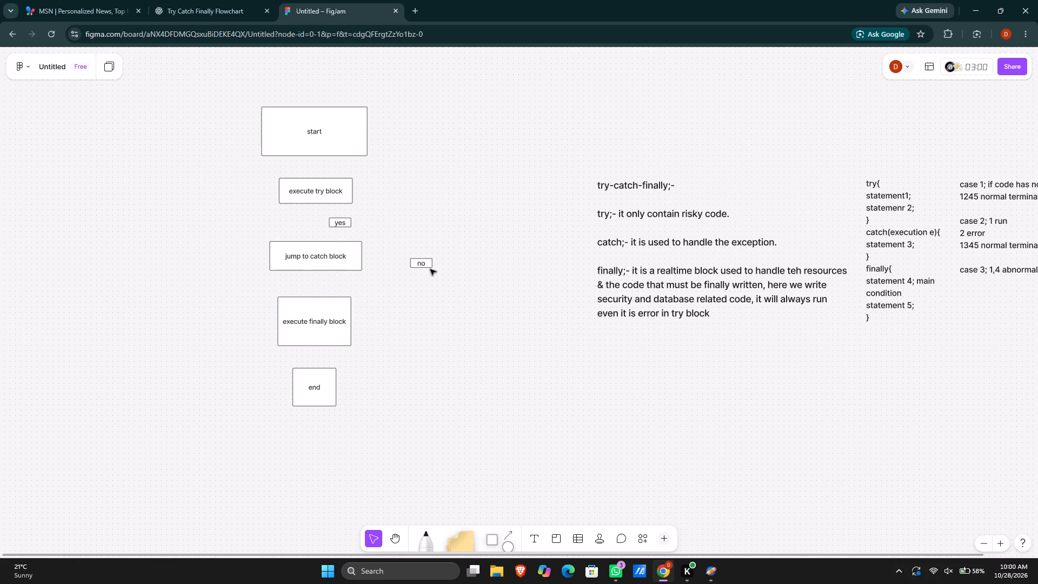
Move the "no" label up to the right of the "execute try block" box and make it slightly taller.
drag(424, 261, 398, 189)
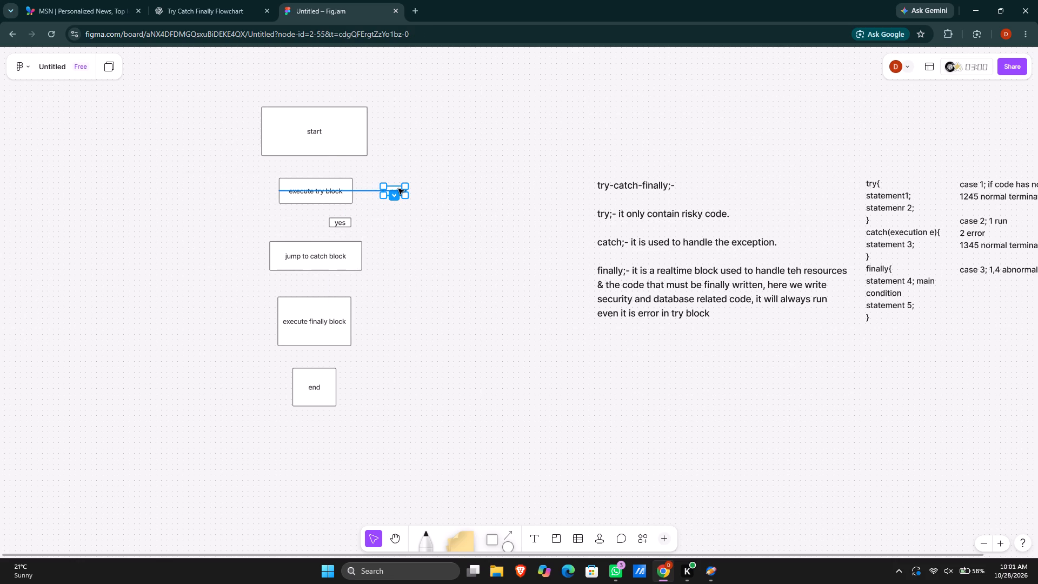
drag(398, 189, 402, 172)
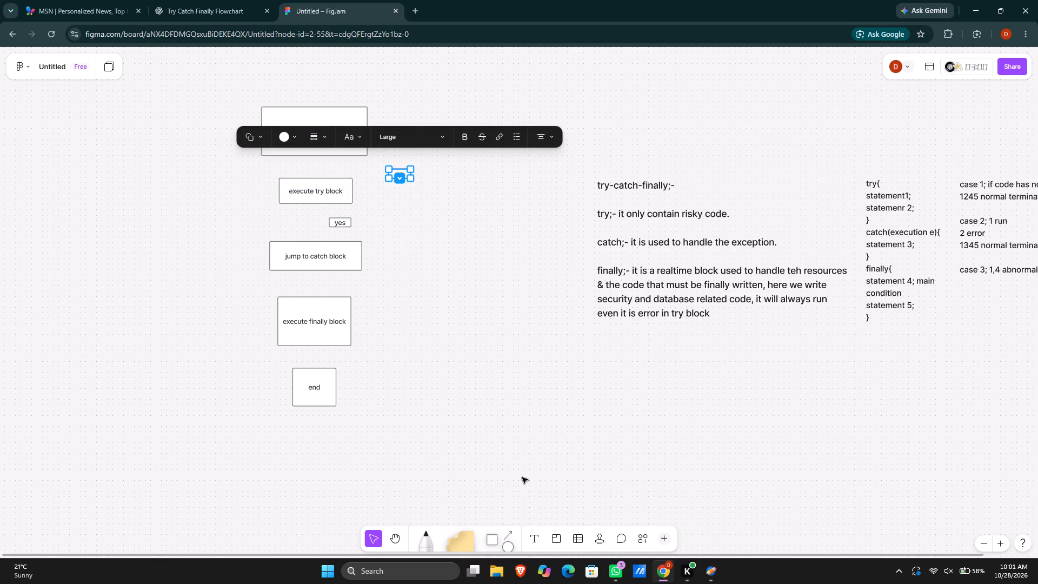
click(402, 179)
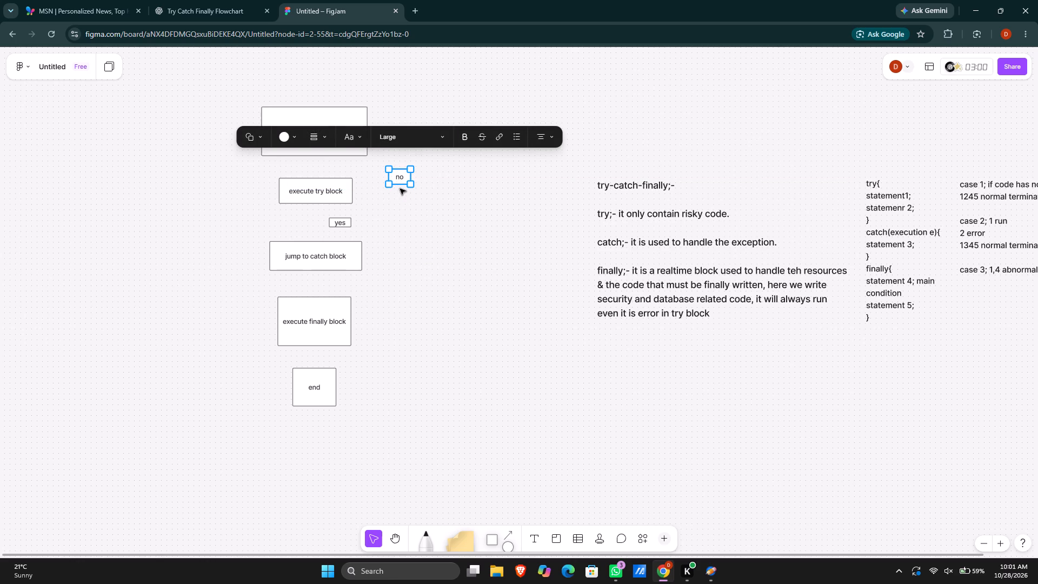
Draw a straight arrow connector from the bottom of the "start" box to the top of the "execute try block" box.
click(493, 543)
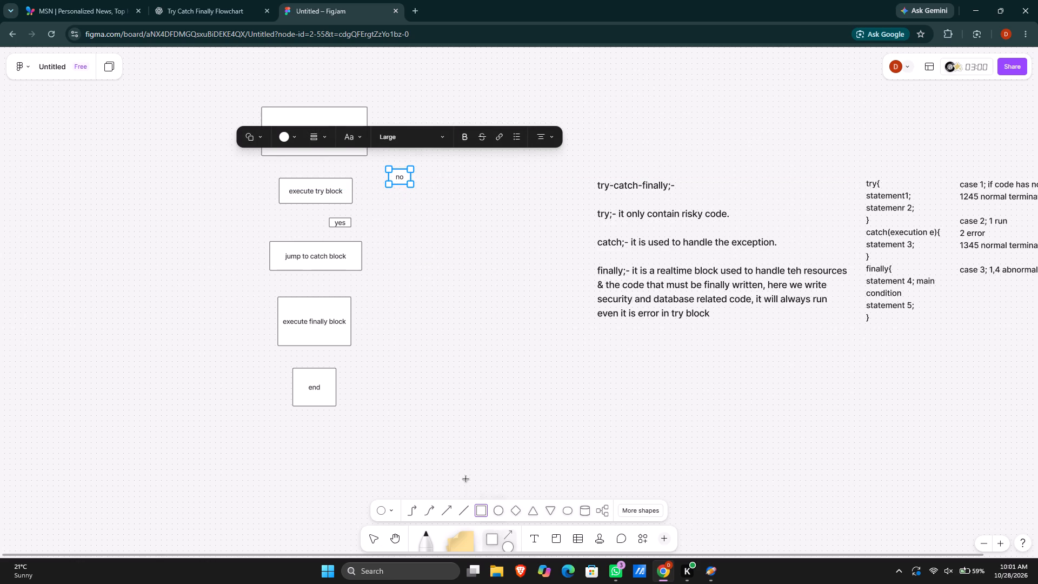
click(443, 508)
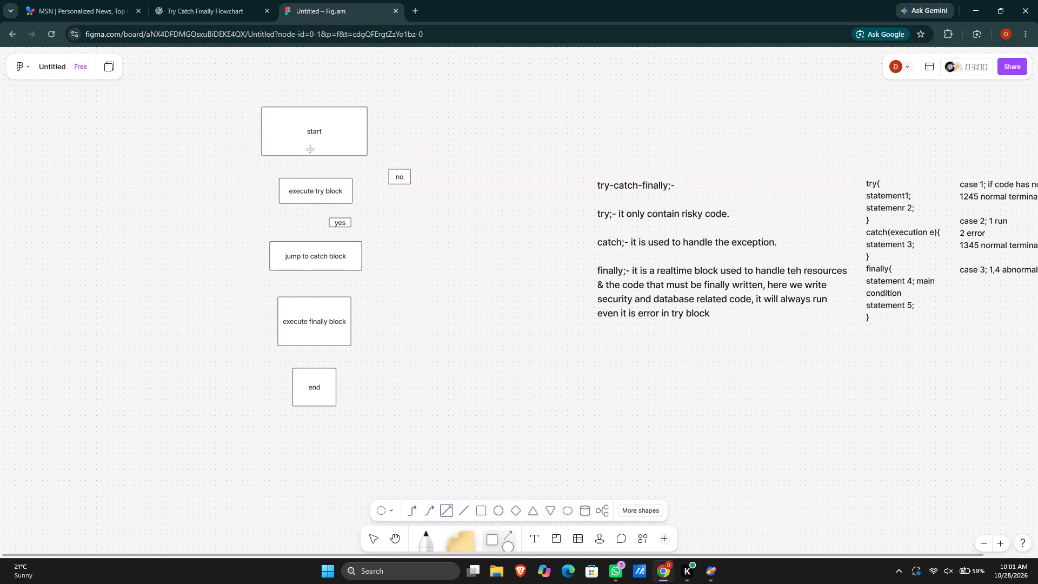
click(315, 155)
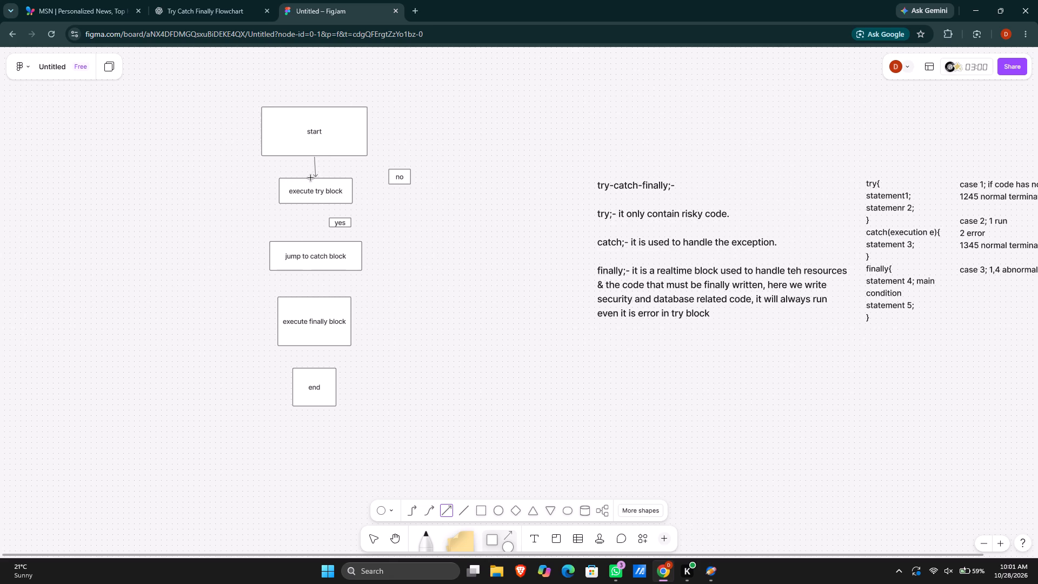
click(306, 187)
Connect the bottom of the "execute try block" box to the top of the "jump to catch block" box with a straight arrow.
click(314, 205)
click(316, 240)
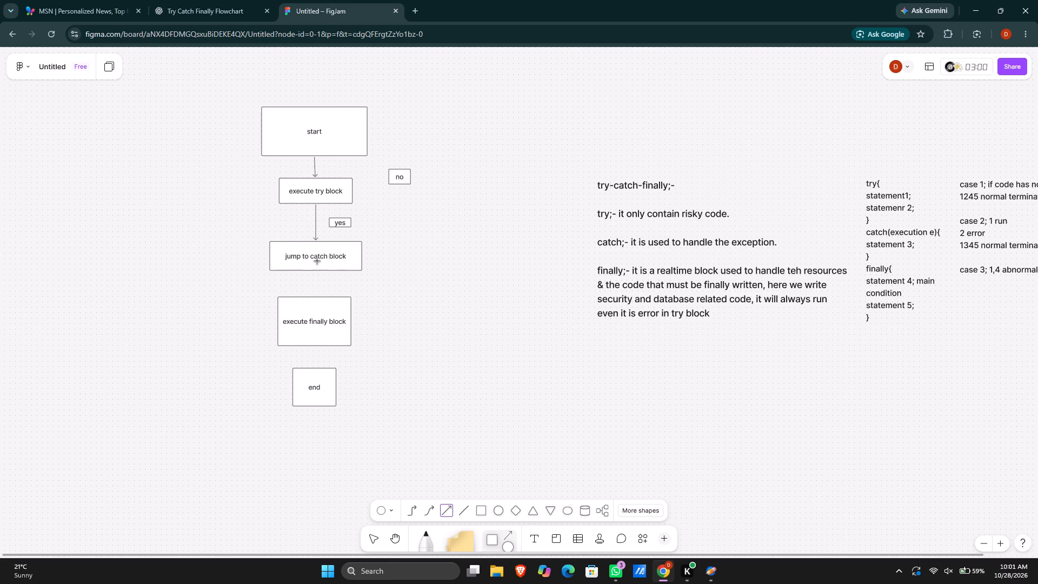
Connect "jump to catch block" down to "execute finally block", and "execute finally block" down to "end", with straight arrows.
click(317, 270)
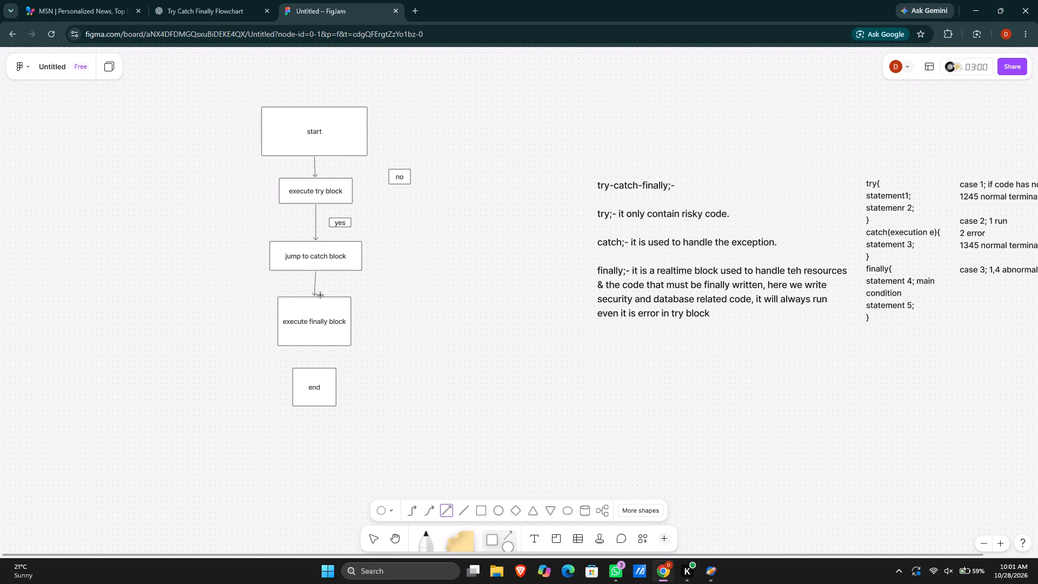
click(319, 300)
click(311, 346)
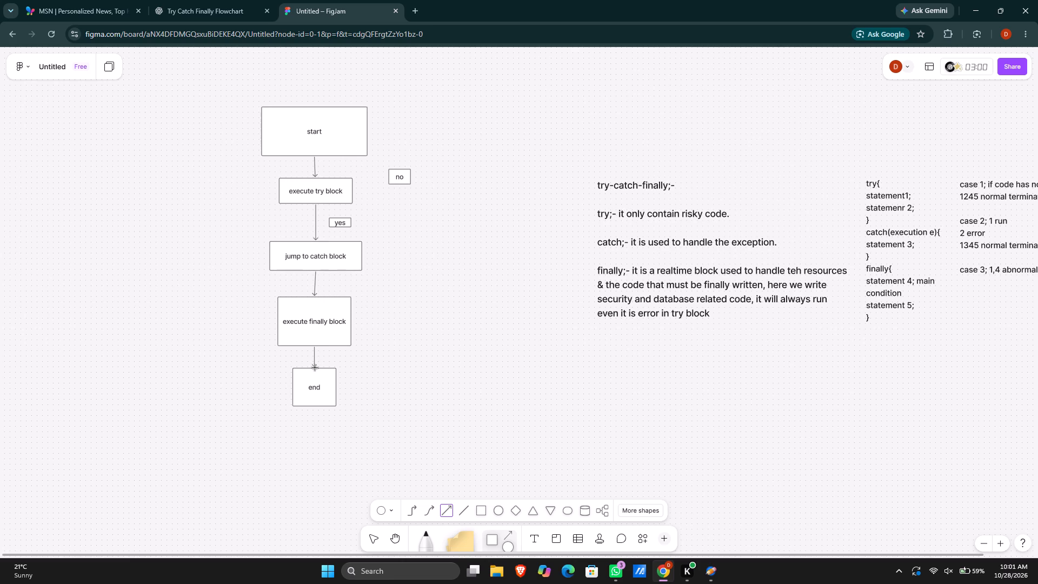
click(314, 371)
Route the "no" branch with three straight arrows: right from "execute try block", down, and back left into the side of "execute finally block".
click(353, 187)
click(402, 191)
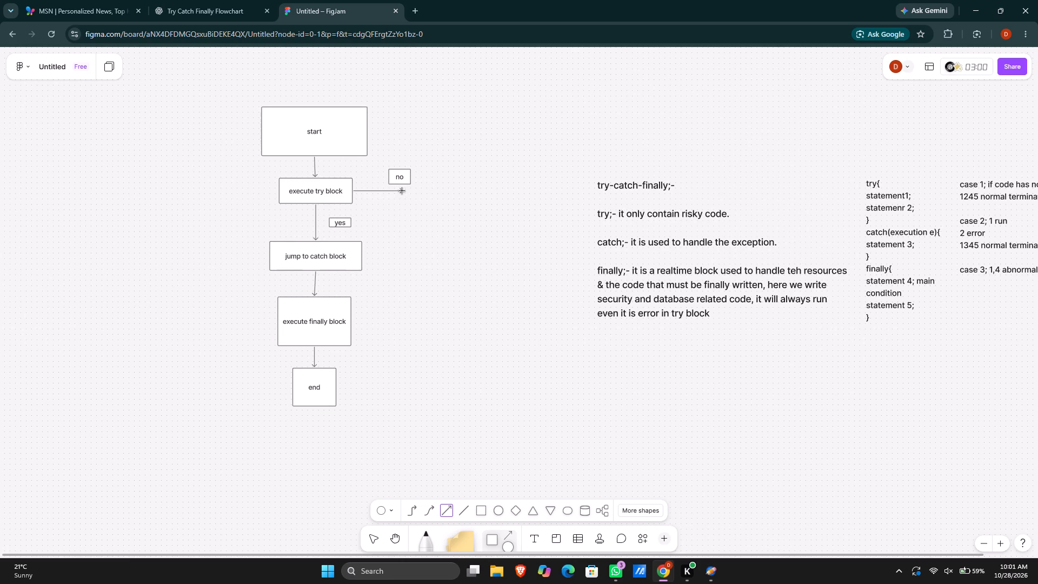
click(404, 192)
click(404, 327)
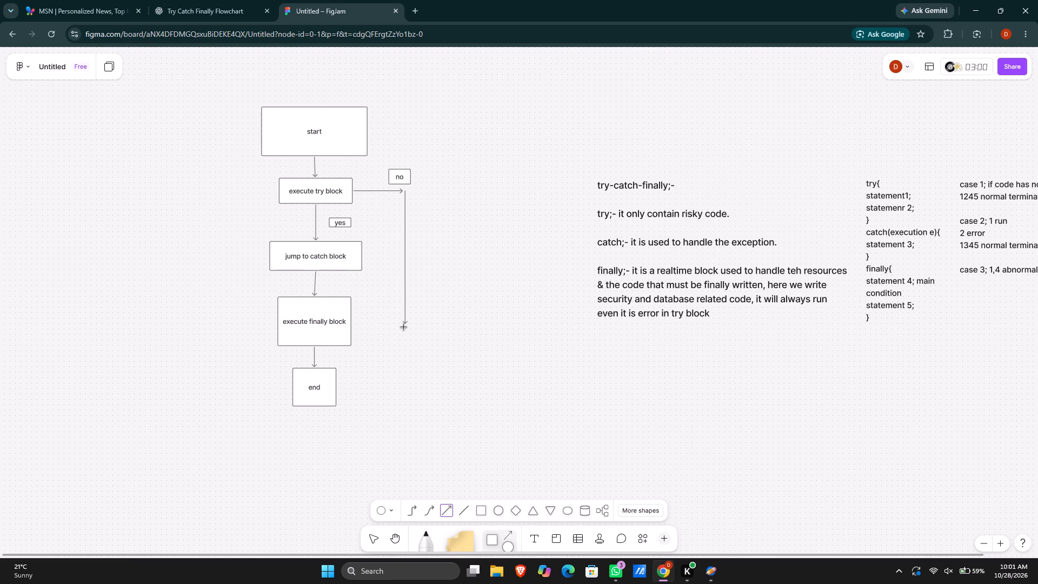
click(403, 323)
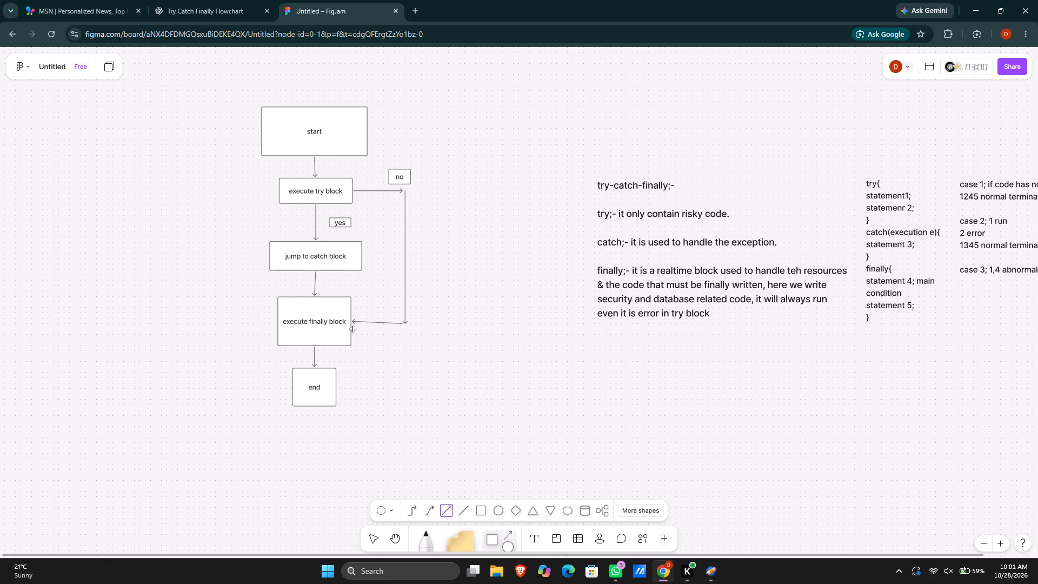
click(356, 326)
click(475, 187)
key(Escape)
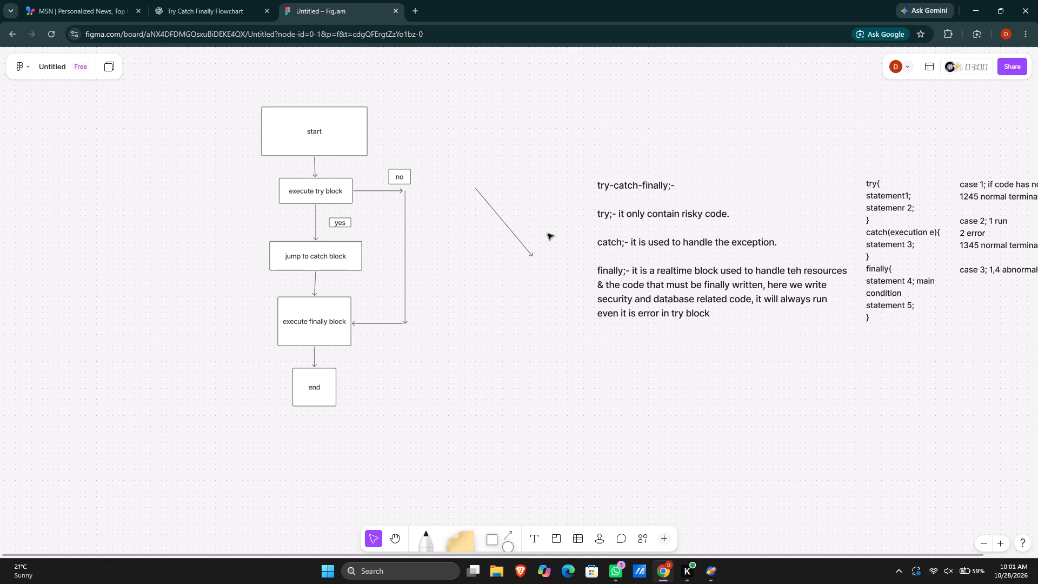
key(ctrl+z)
Move the "no" label down and left onto the horizontal arrow leaving the "execute try block" box.
drag(400, 174, 382, 178)
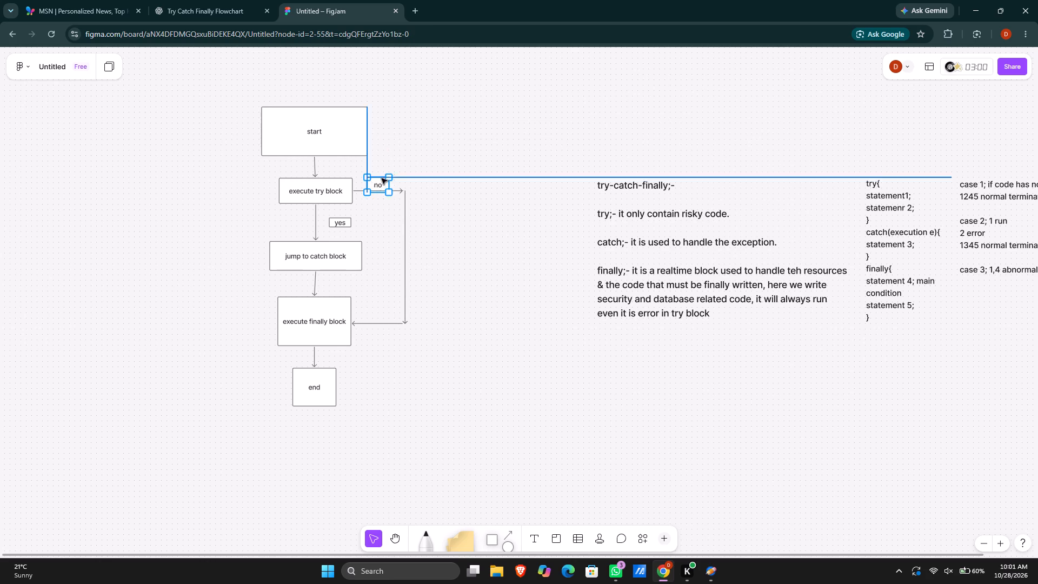
drag(382, 178, 384, 177)
click(474, 236)
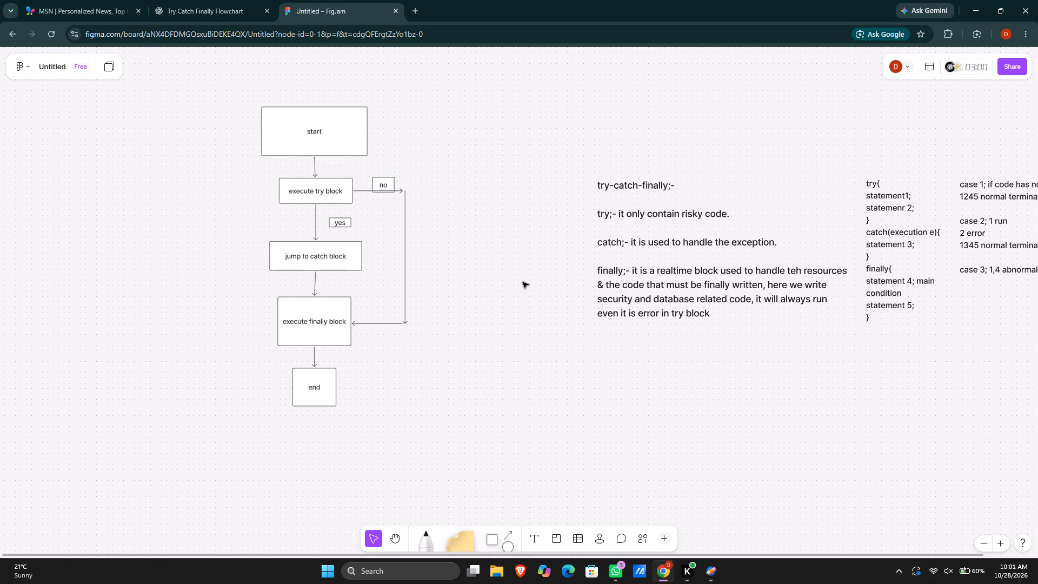
Move the whole flowchart, including its labels and arrows, right so it sits close beside the try-catch-finally definitions.
scroll(523, 282, left, 1)
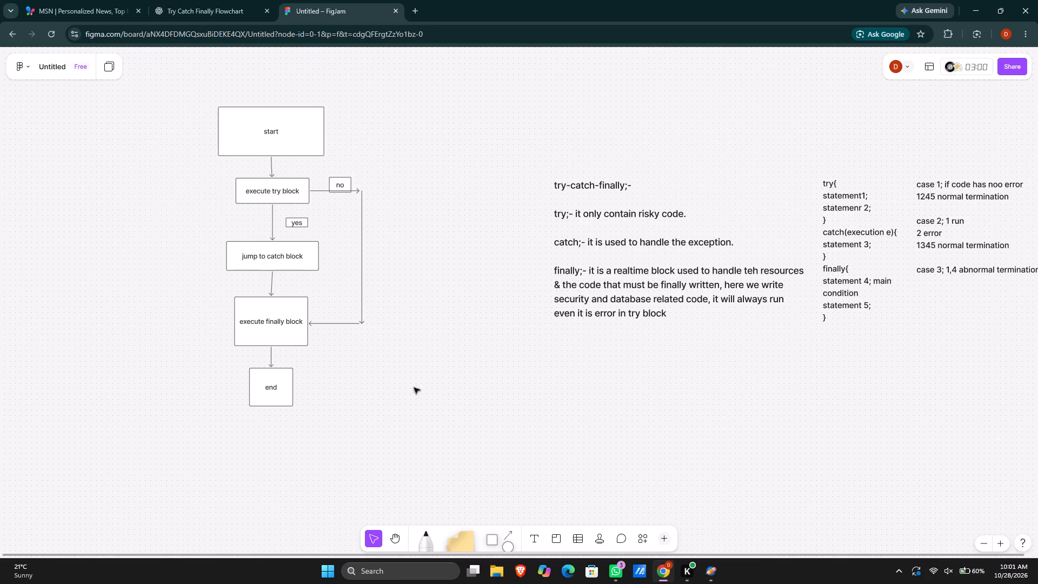
drag(408, 386, 170, 90)
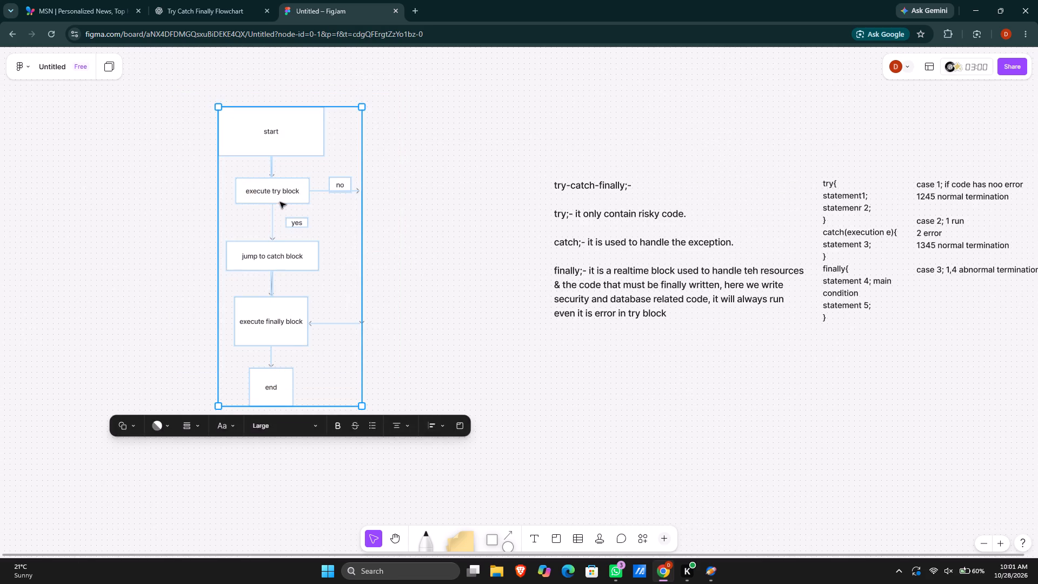
drag(280, 202, 438, 198)
scroll(720, 449, left, 1)
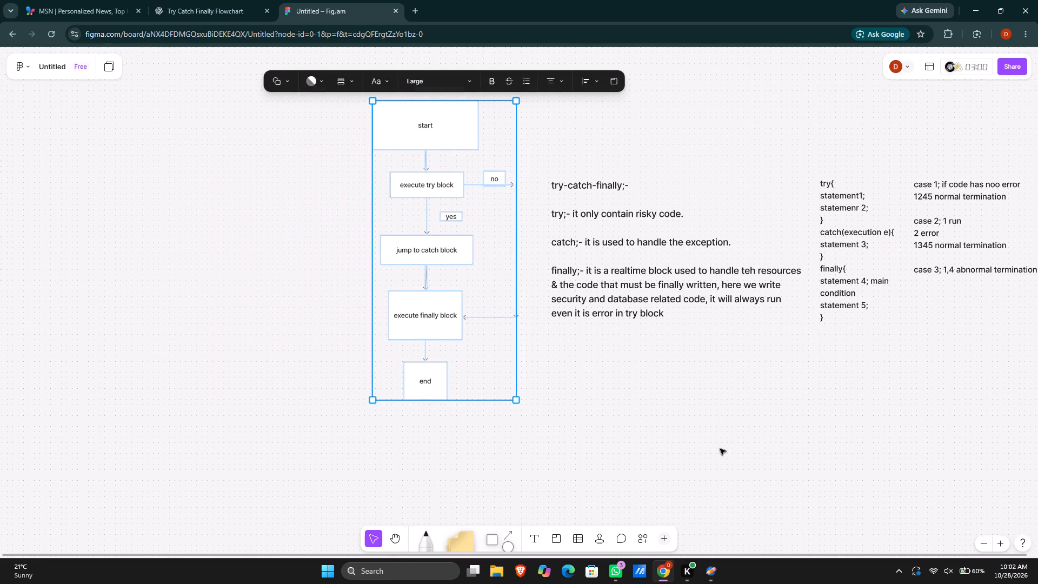
scroll(720, 449, left, 1)
click(570, 426)
scroll(568, 427, up, 1)
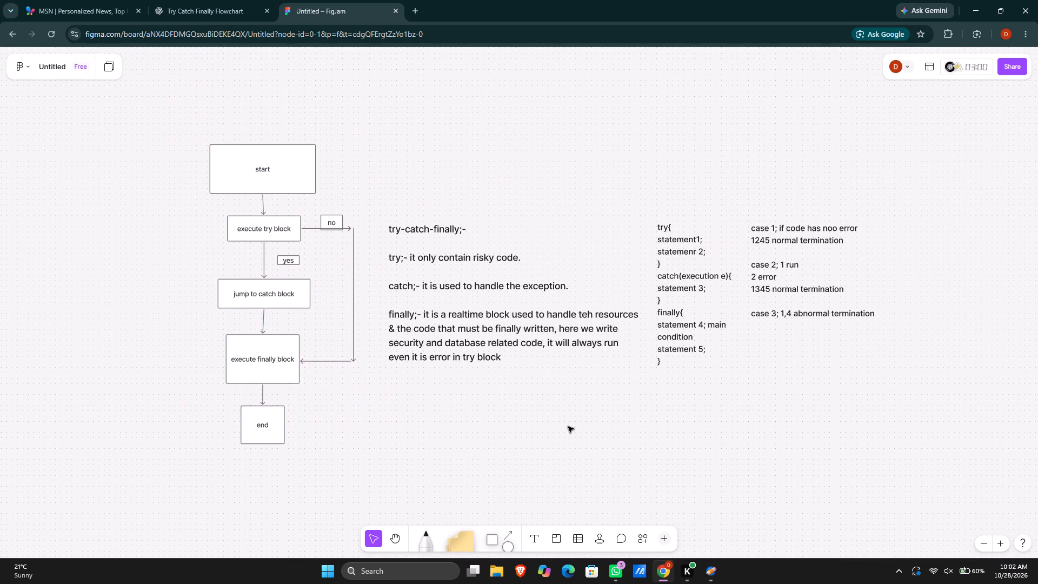
scroll(568, 427, up, 1)
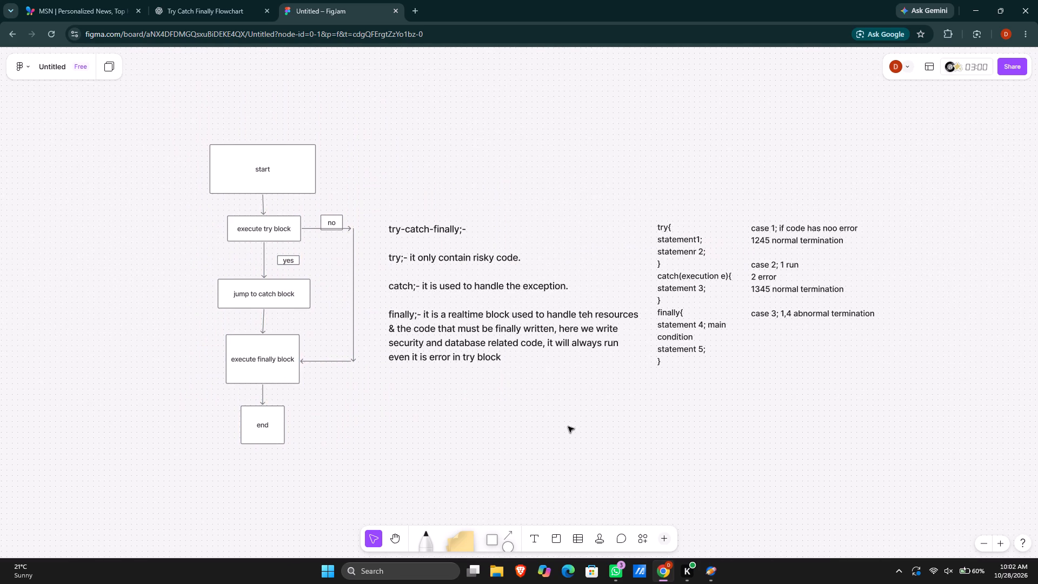
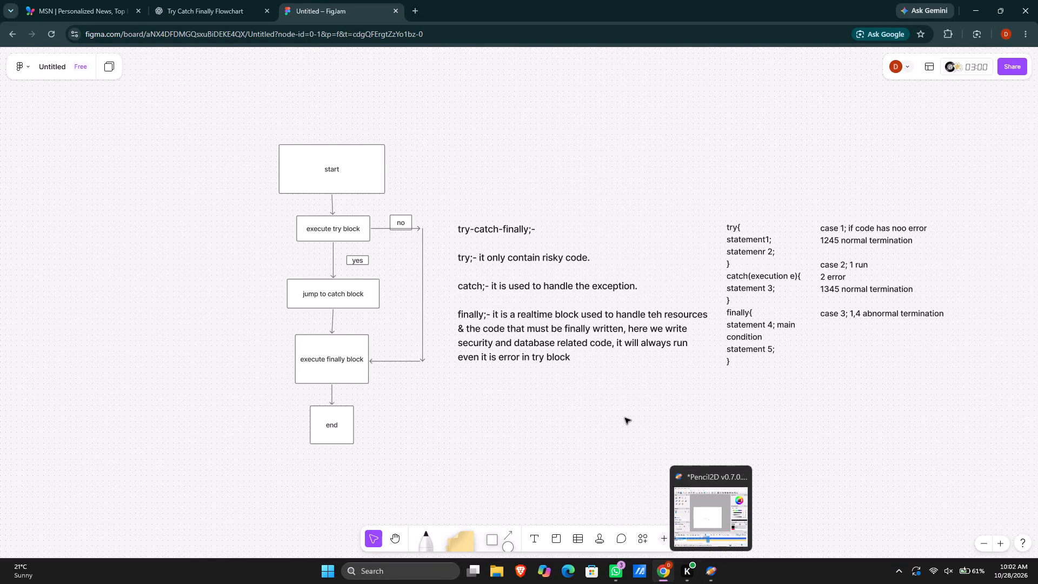
Look over the whole board, with the flowchart, try-catch-finally definitions, code and termination cases framed together in view.
scroll(625, 418, right, 1)
scroll(625, 418, down, 2)
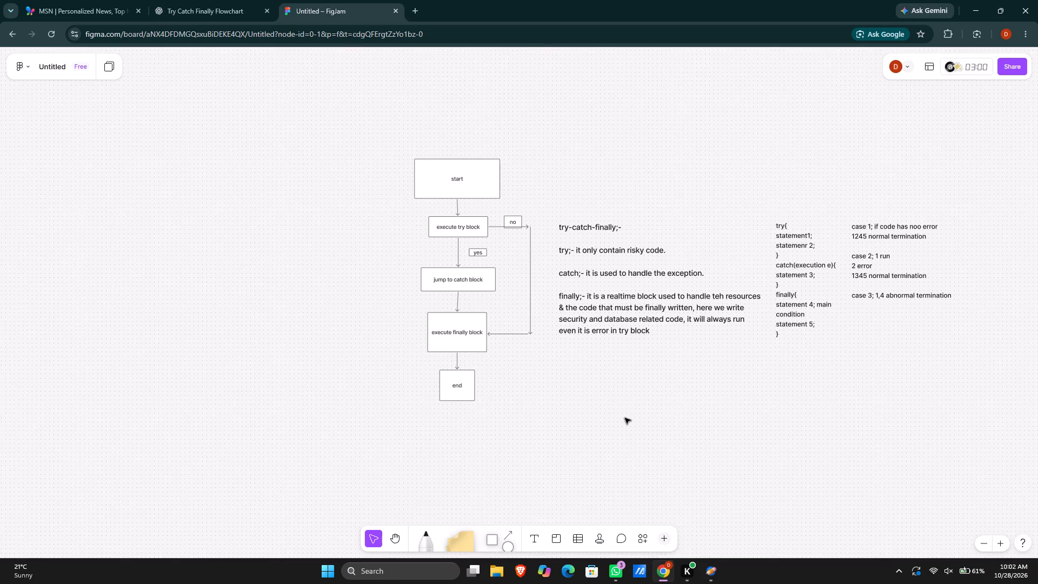
scroll(625, 418, right, 1)
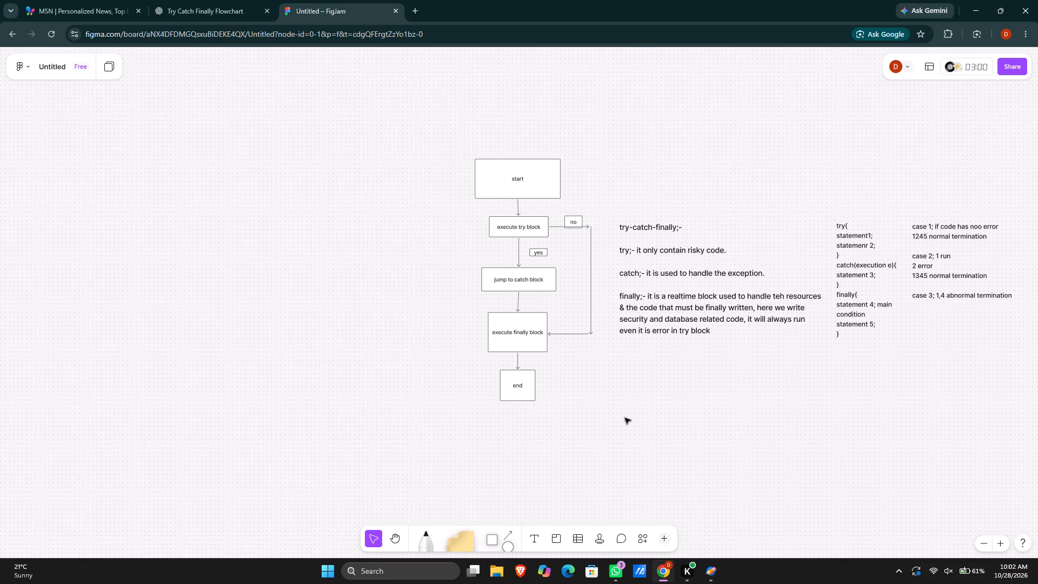
scroll(645, 391, left, 2)
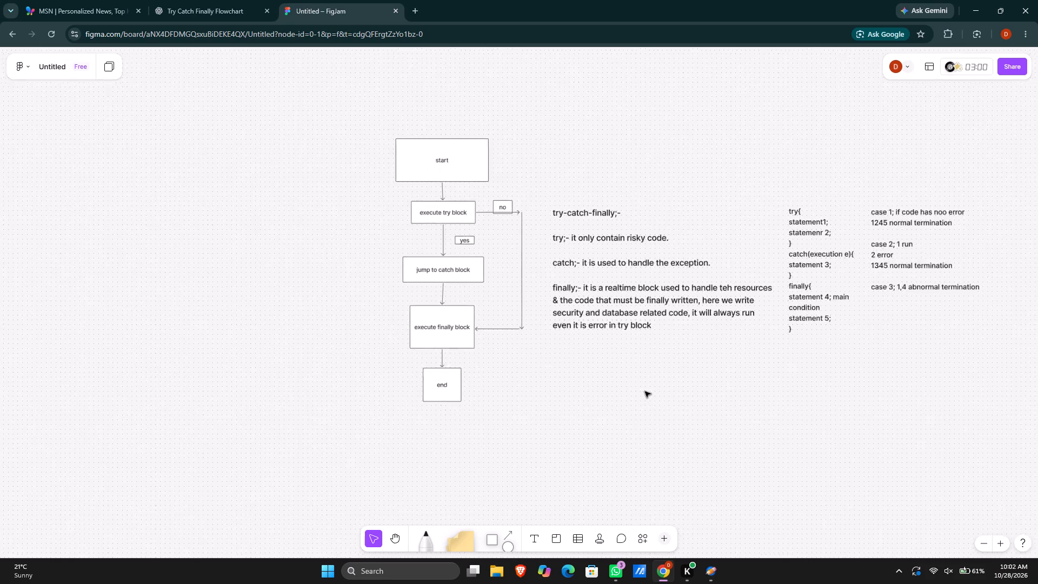
scroll(645, 391, left, 2)
scroll(645, 391, up, 1)
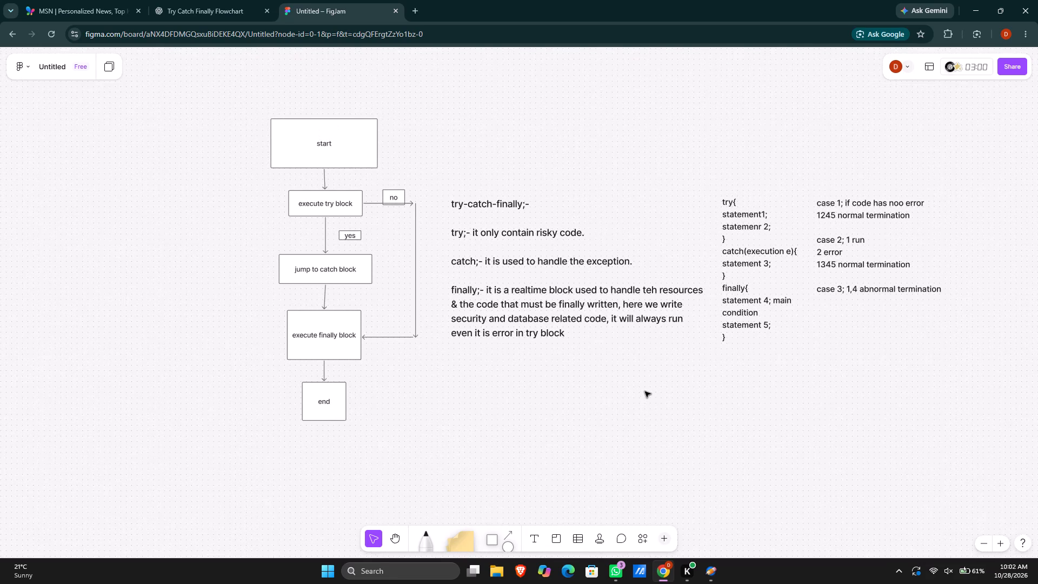
scroll(645, 391, up, 1)
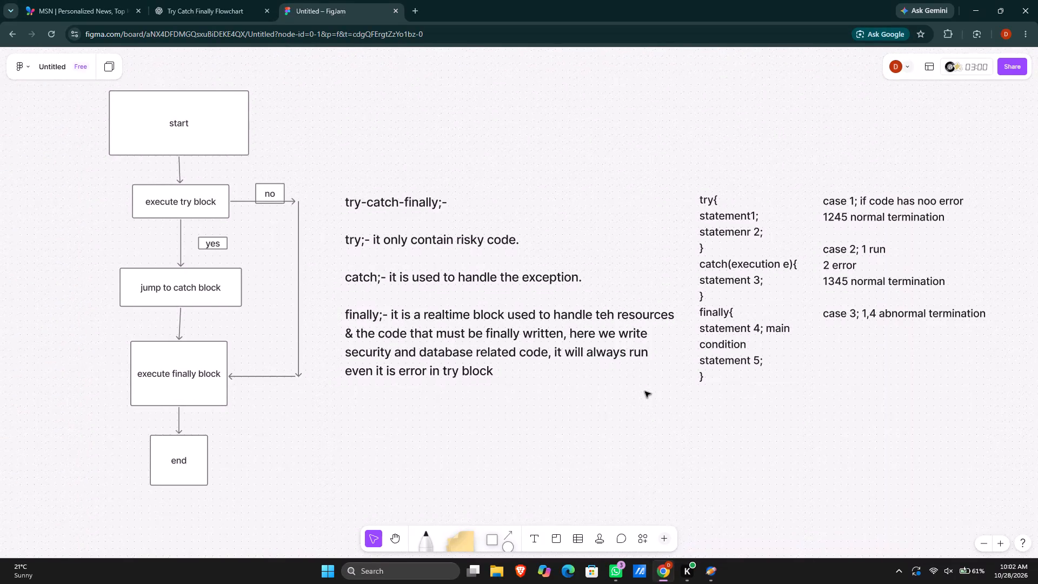
scroll(645, 391, up, 1)
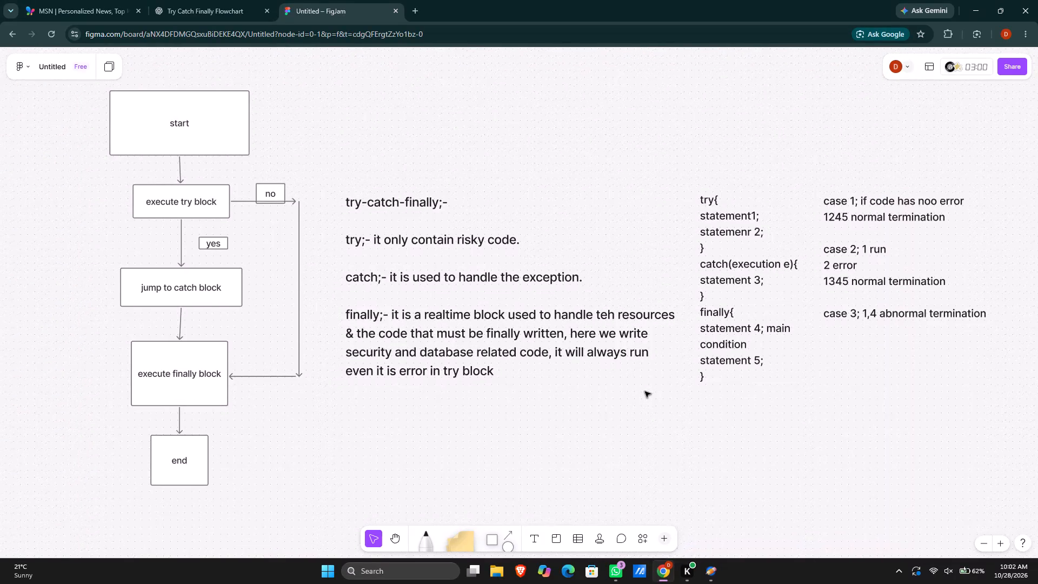
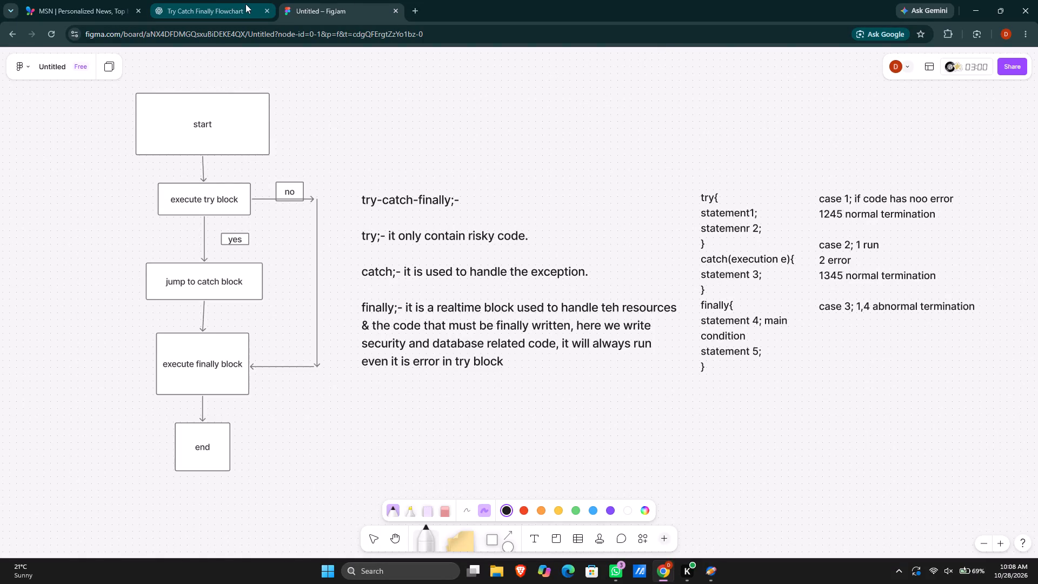
Close the browser window containing the finished FigJam board.
click(1034, 3)
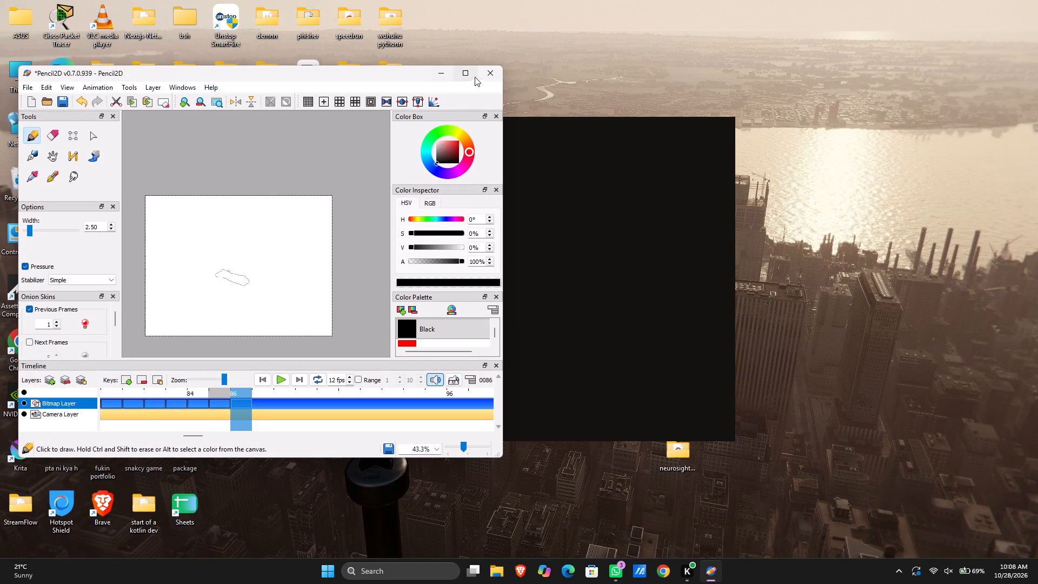
Close the Pencil2D window with the moving-shape animation.
click(490, 72)
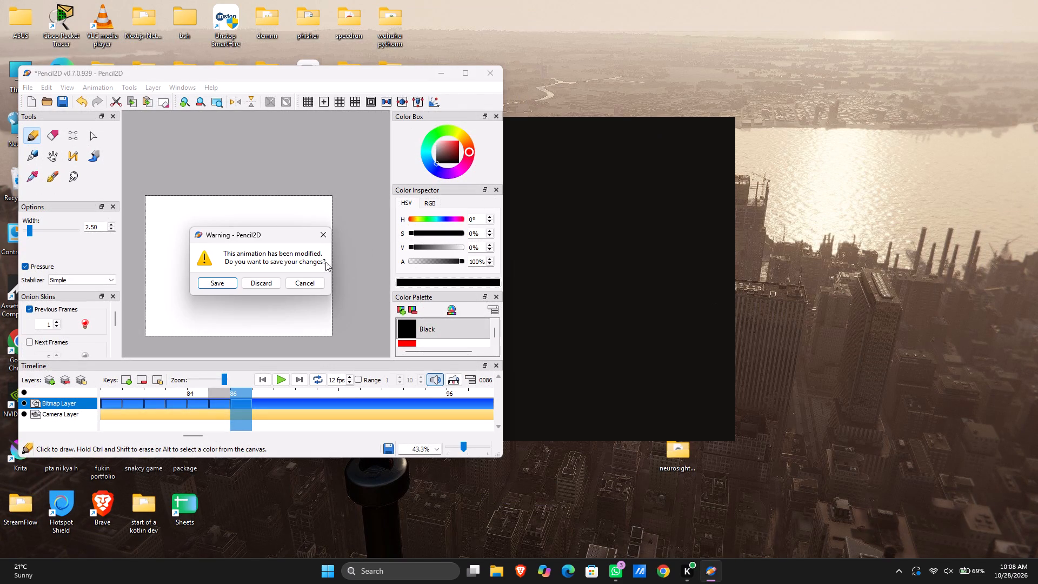